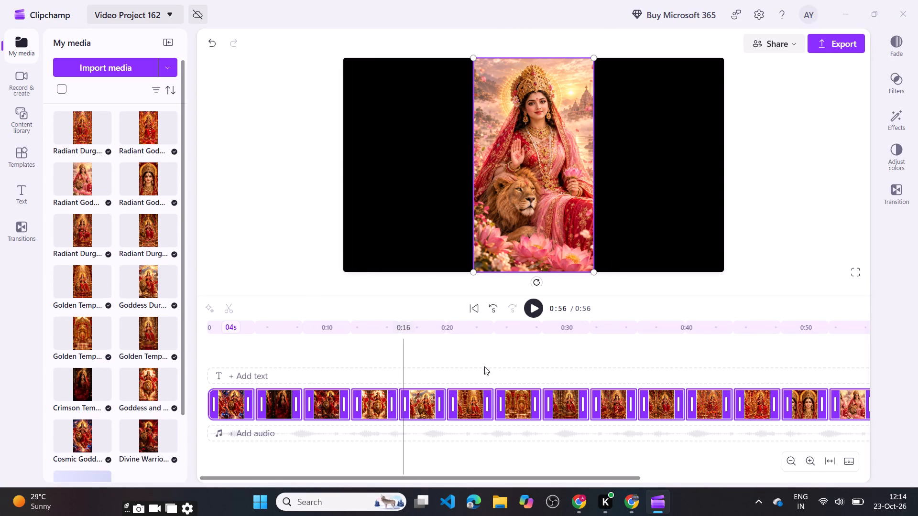
Change the video's aspect ratio from widescreen to the vertical format that matches the portrait images.
left_click(307, 204)
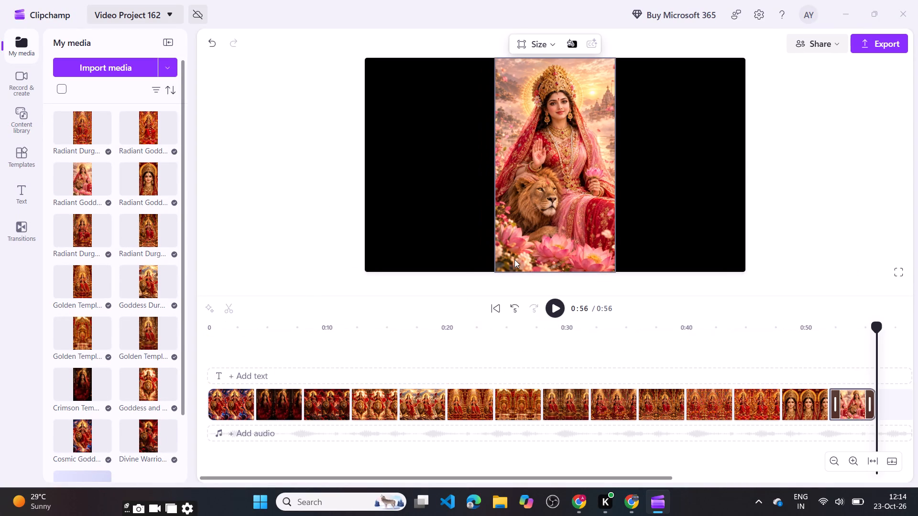
scroll(514, 259, "up", 2)
double_click(546, 38)
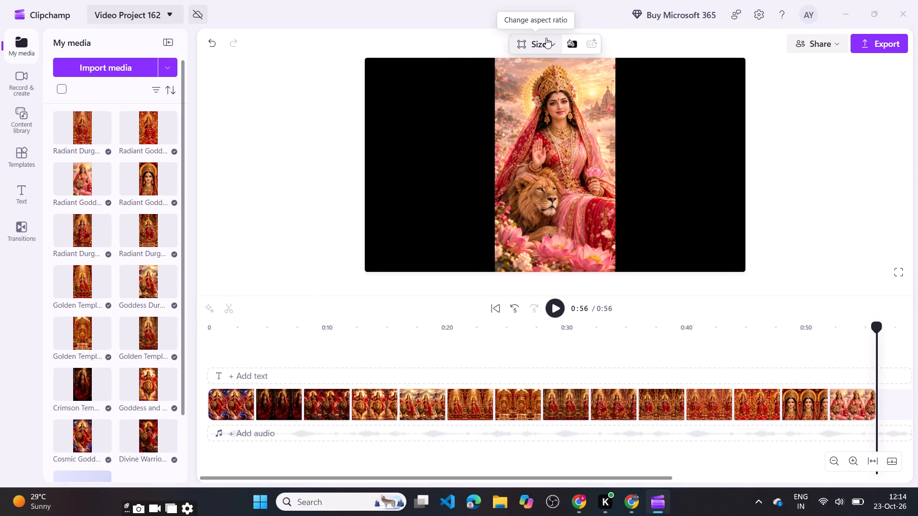
left_click(546, 38)
triple_click(546, 38)
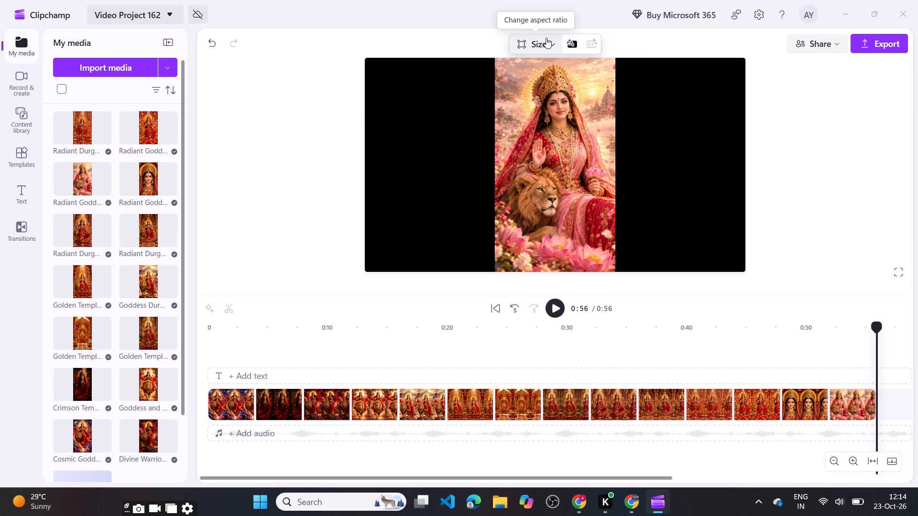
left_click(546, 38)
left_click(546, 102)
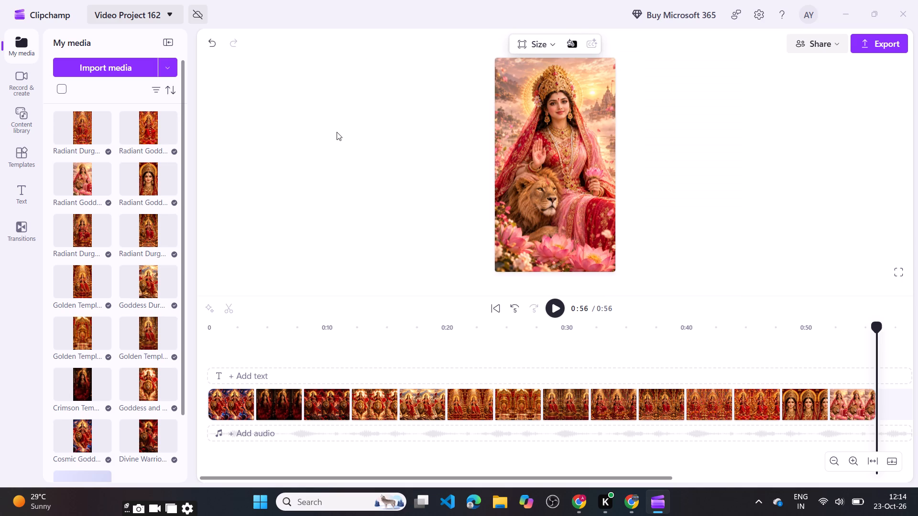
left_click(337, 132)
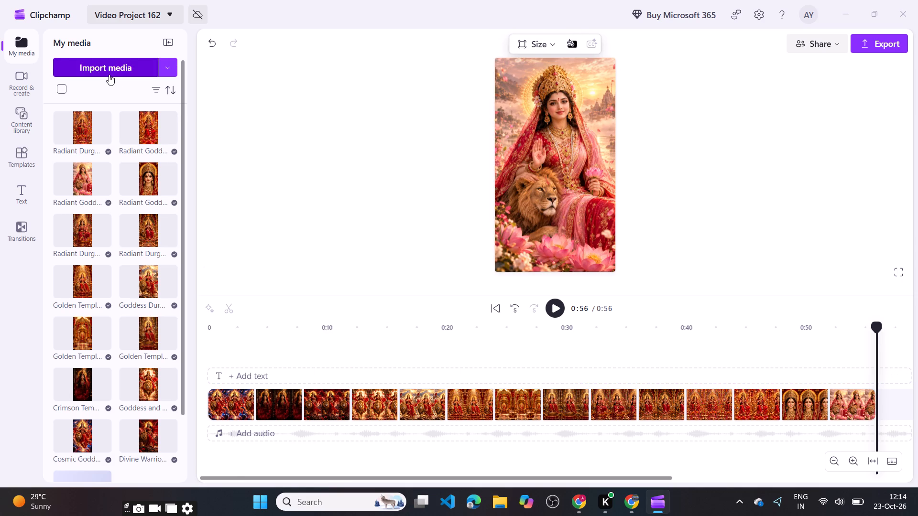
Add the 10-second "When you are blessed by her..." audio to the timeline and align it to start at 0:00.
scroll(111, 246, "up", 3)
scroll(111, 246, "down", 6)
left_click_drag(84, 412, 252, 442)
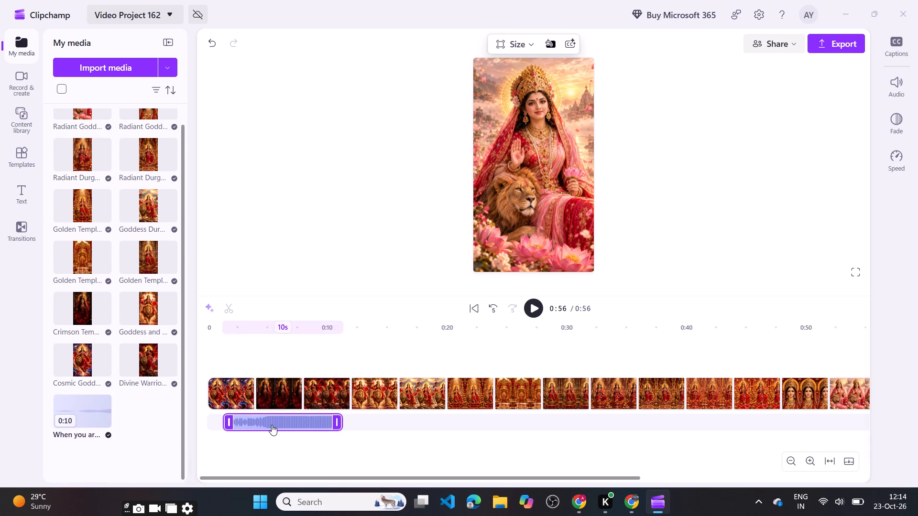
left_click_drag(268, 425, 238, 425)
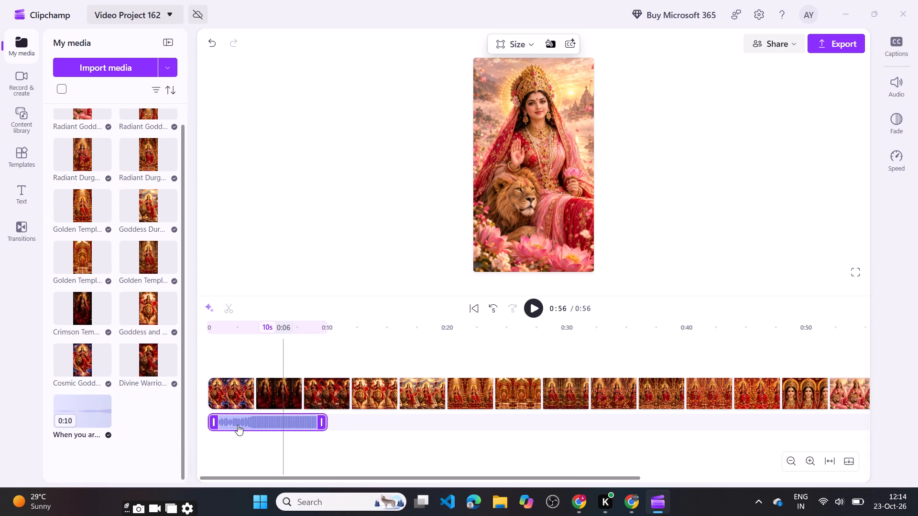
double_click(252, 262)
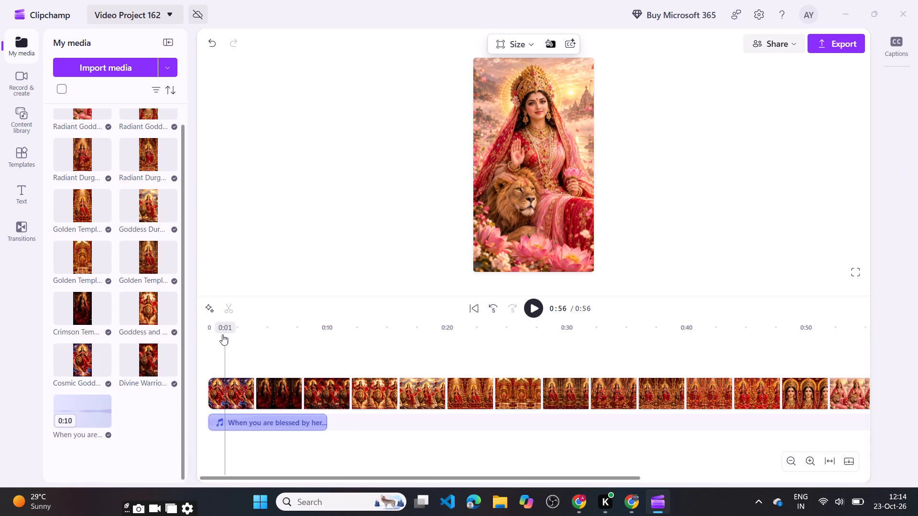
Play the video from the beginning past the end of the audio clip to review the images against the sound.
double_click(217, 362)
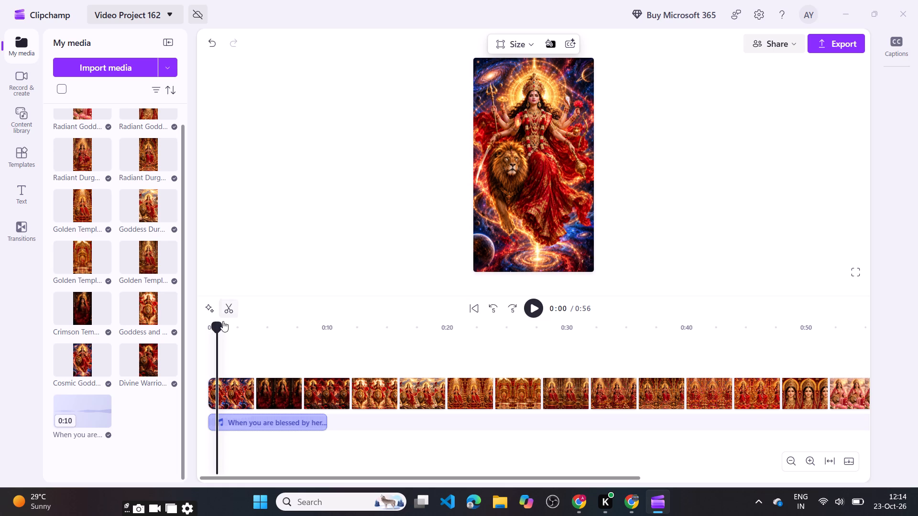
left_click_drag(219, 327, 149, 332)
key("space")
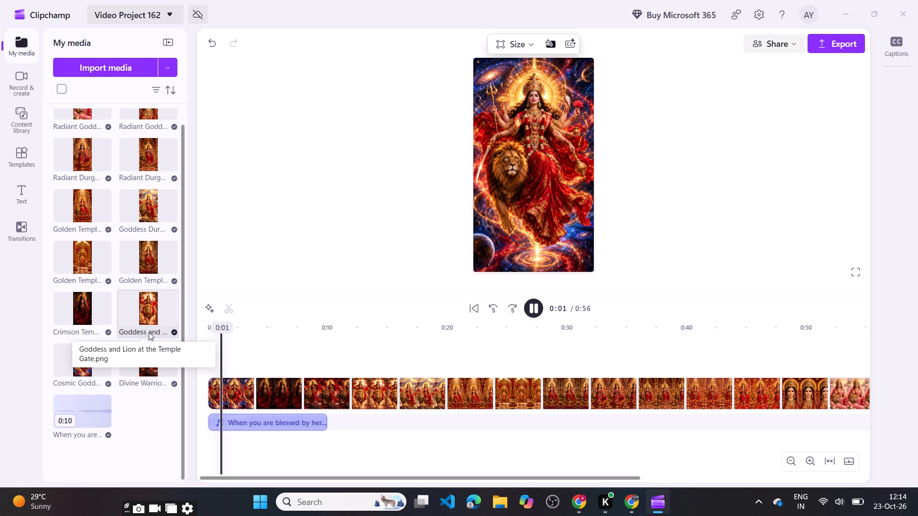
scroll(149, 332, "up", 3, "ctrl")
scroll(237, 417, "up", 3, "ctrl")
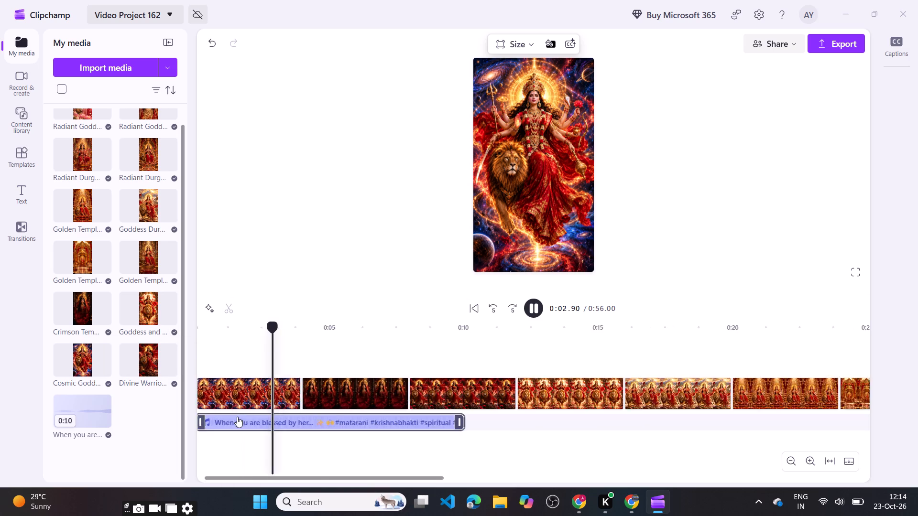
scroll(338, 429, "right", 2)
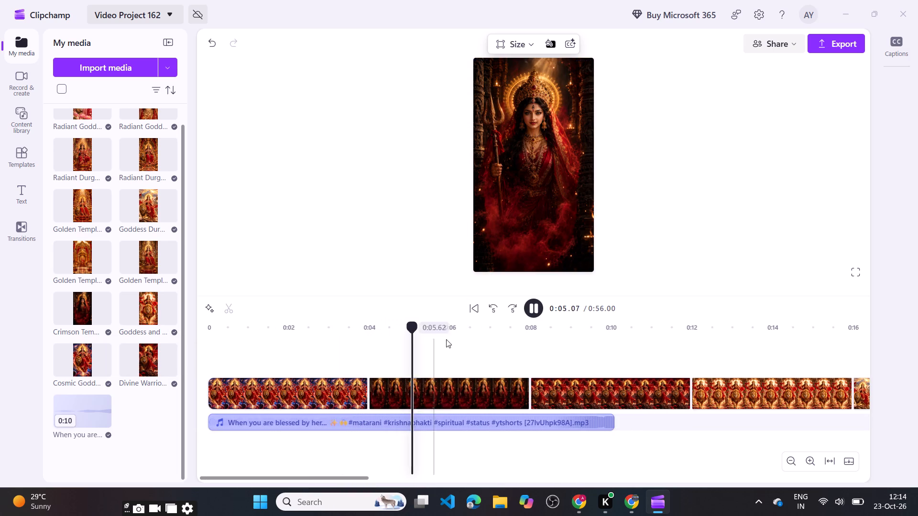
left_click_drag(428, 327, 181, 341)
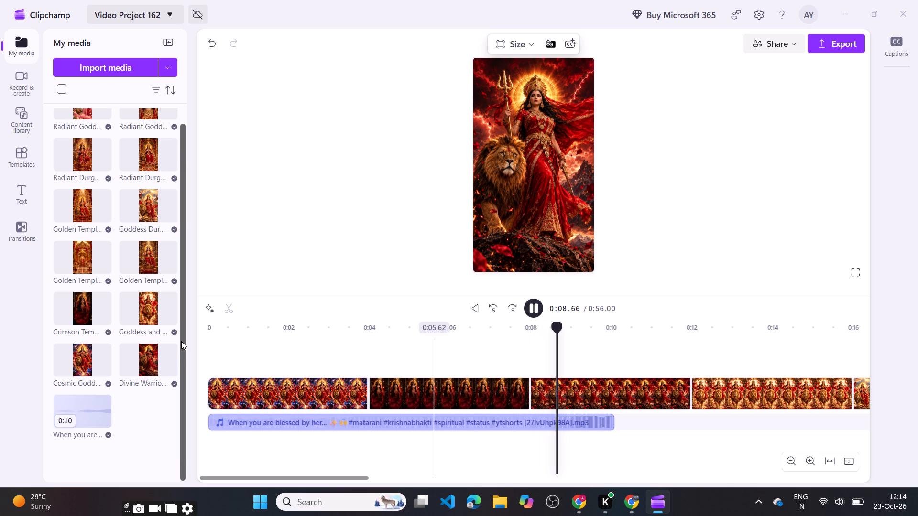
key("space")
key("space")
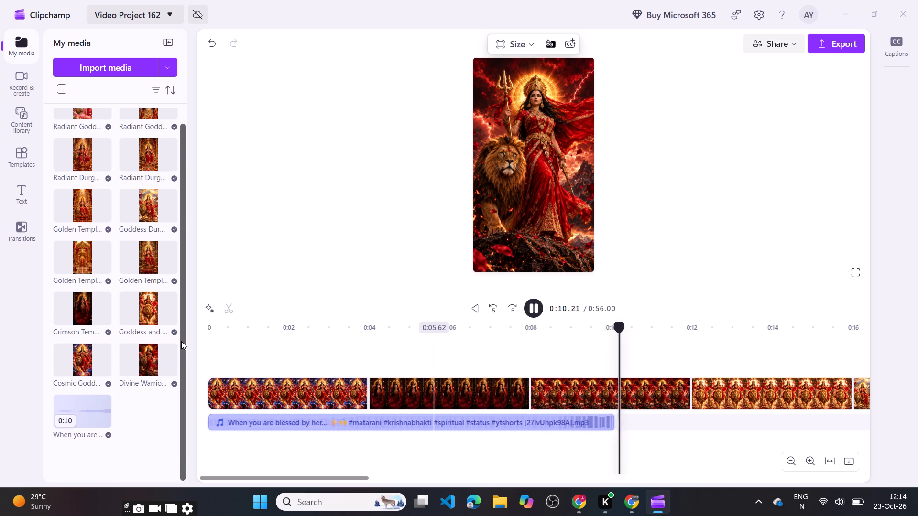
key("space")
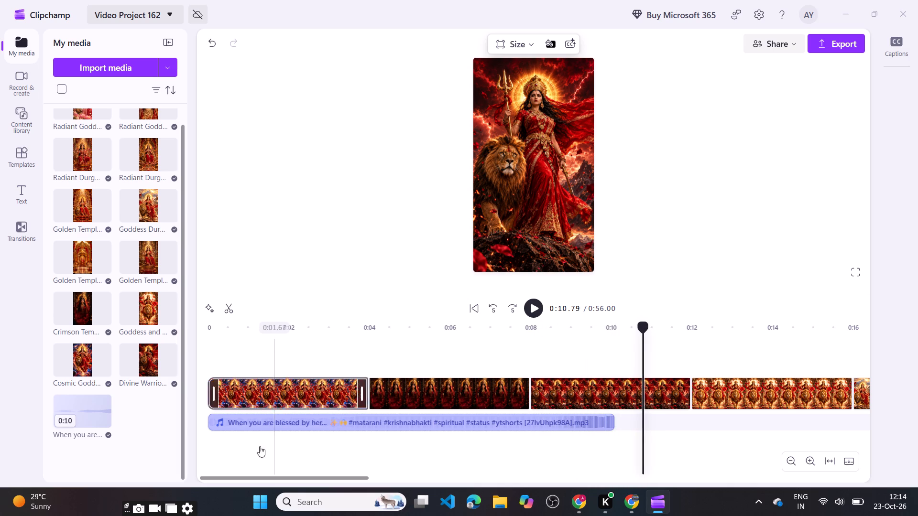
Return to 0:00 and replay the opening seconds, checking the first two images against the audio.
left_click(269, 387)
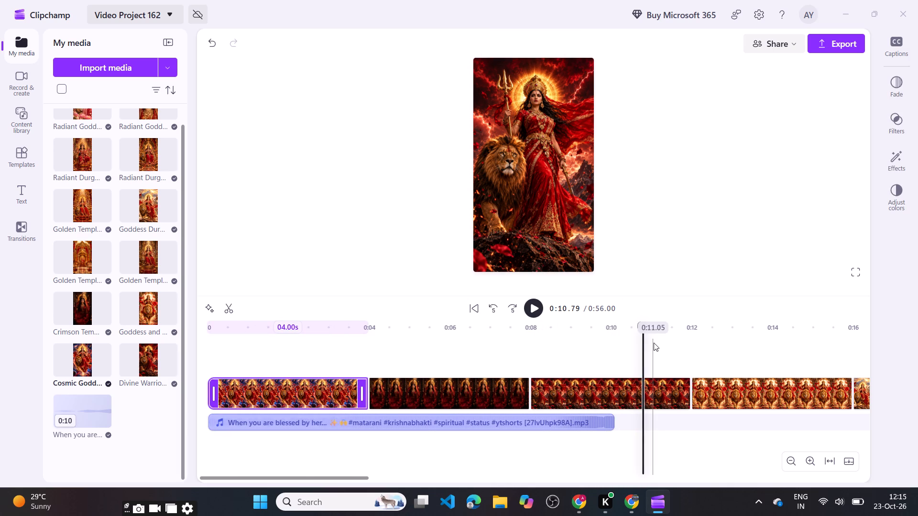
left_click_drag(646, 331, 158, 354)
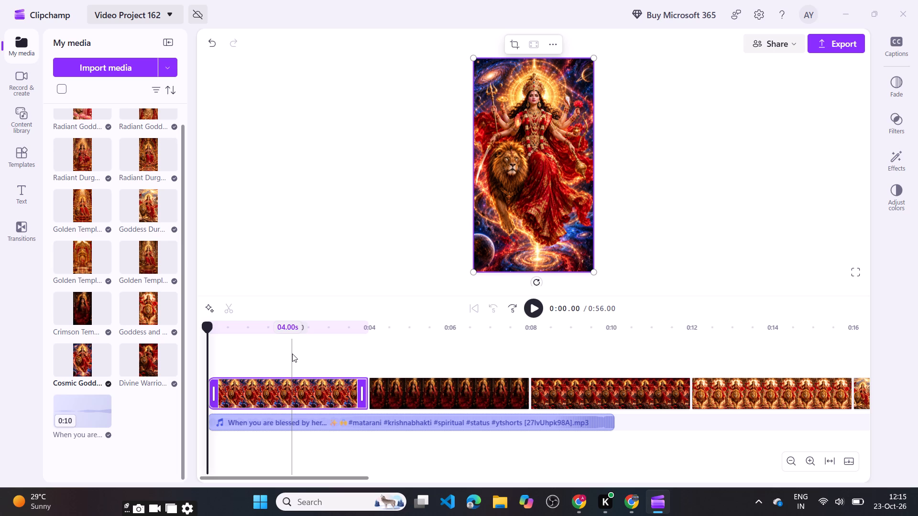
key("space")
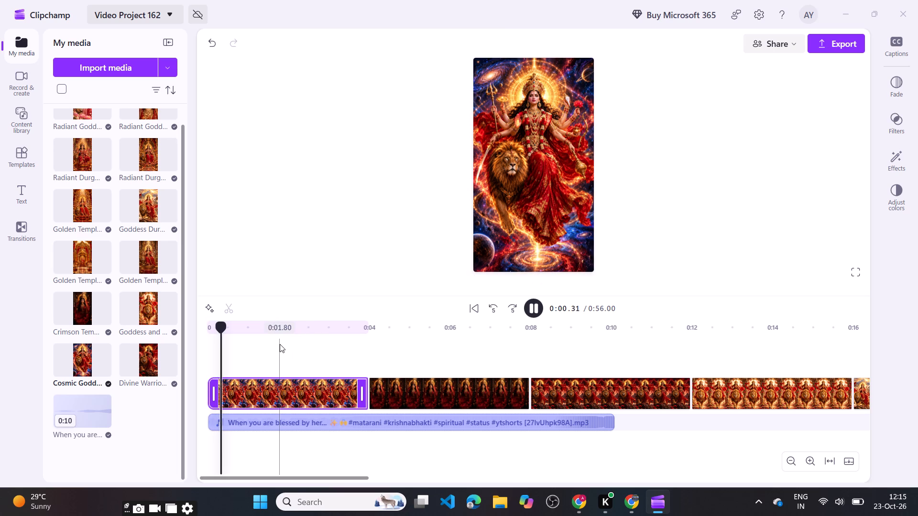
key("space")
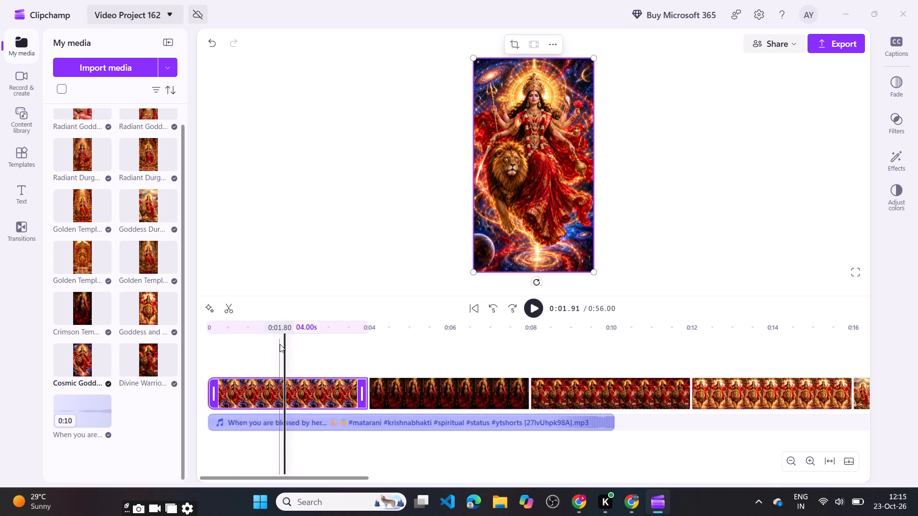
left_click(238, 352)
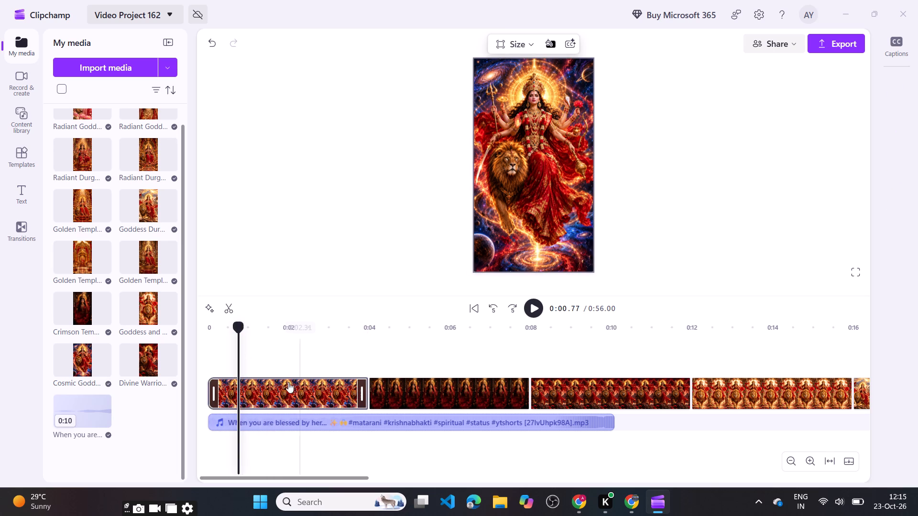
key("Left")
key("Left")
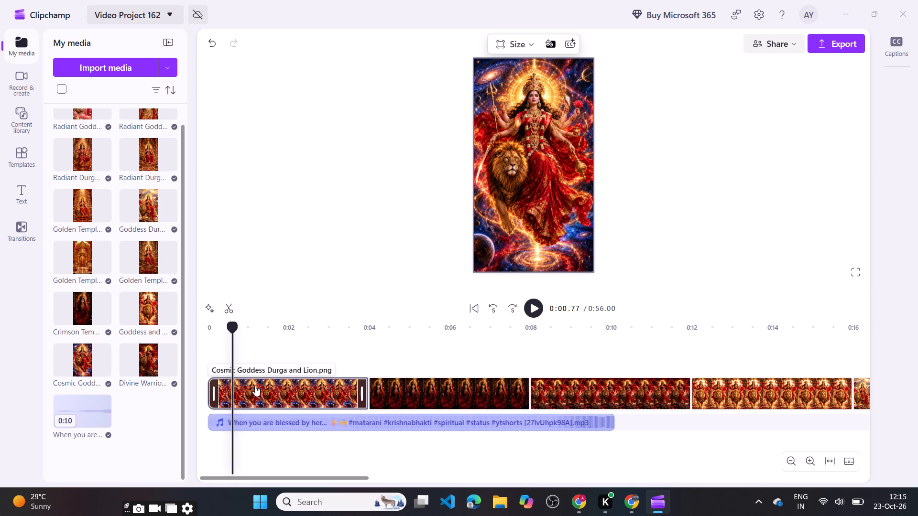
key("Left")
key("Left")
key("Left")
key("Left")
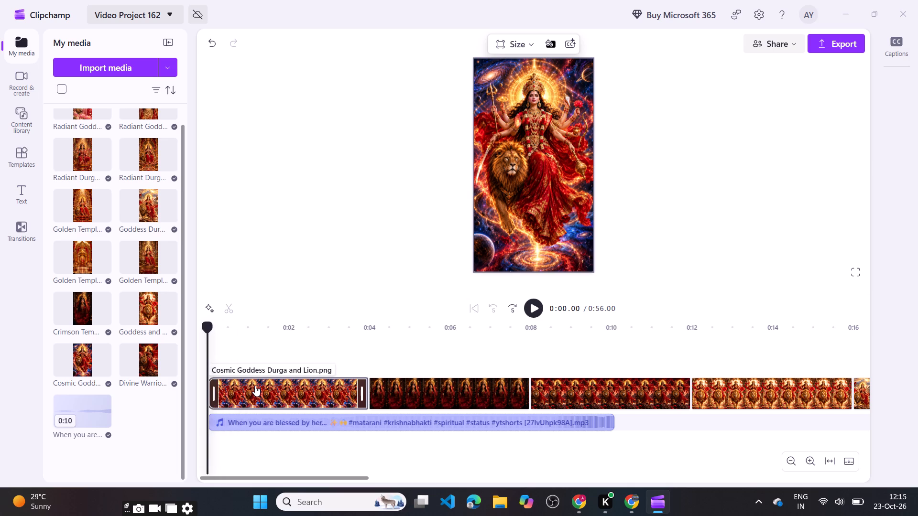
key("space")
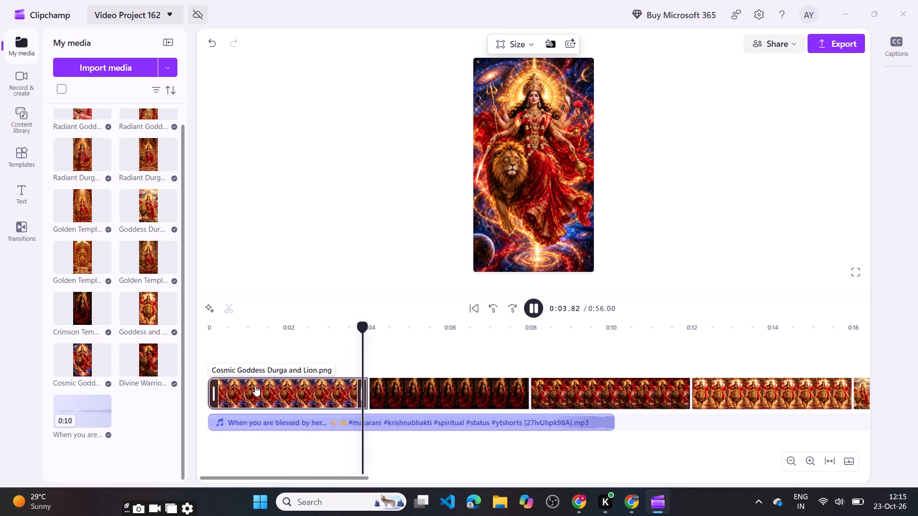
key("space")
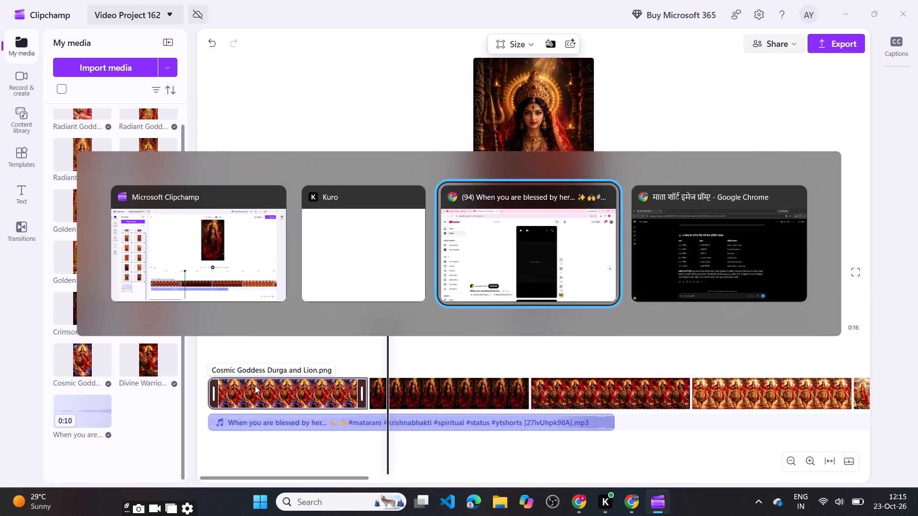
Switch to Chrome and play the source YouTube Short "When you are blessed by her..." from its start for reference.
left_click(456, 270)
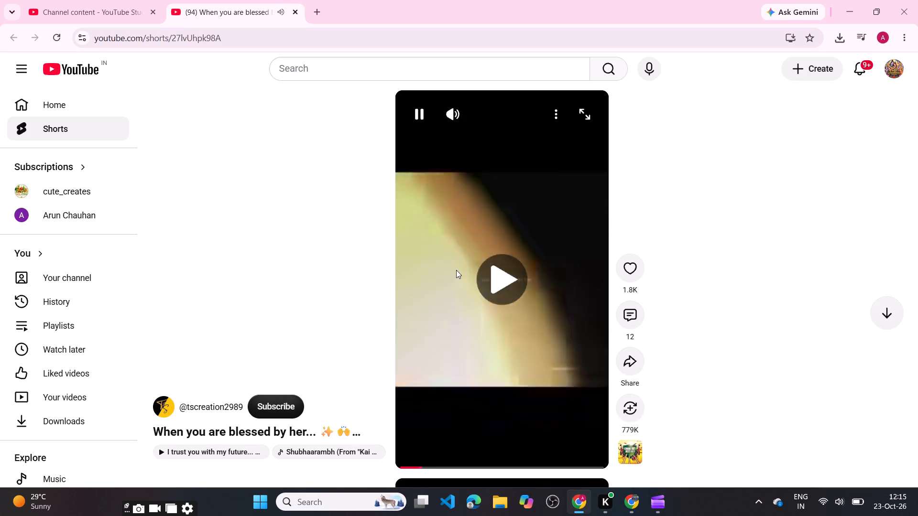
left_click_drag(447, 470, 373, 468)
left_click(339, 309)
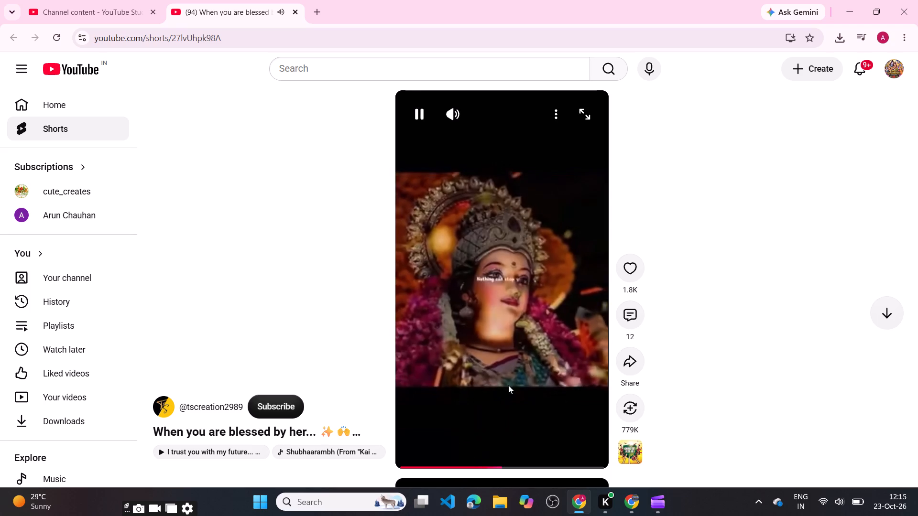
left_click(510, 361)
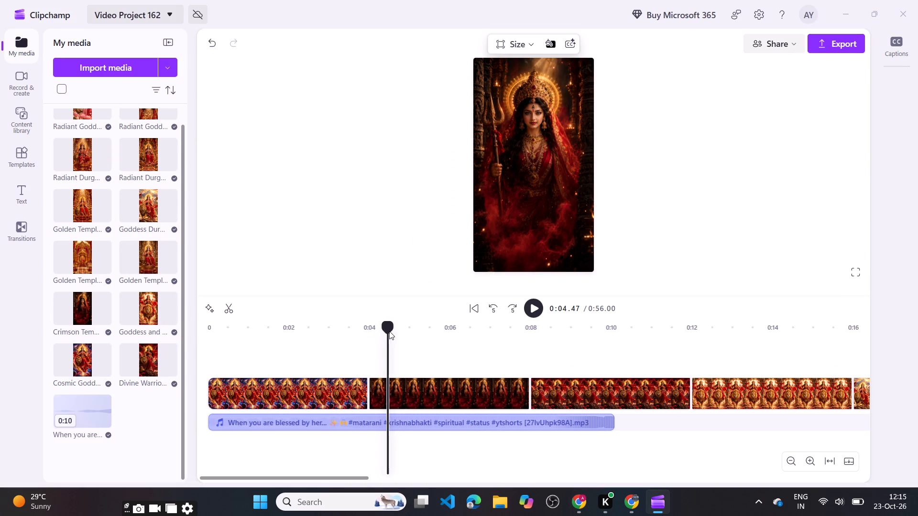
Return to Clipchamp and play from 0:00, pausing at the point in the audio where the images should come in.
left_click_drag(389, 331, 176, 332)
key("space")
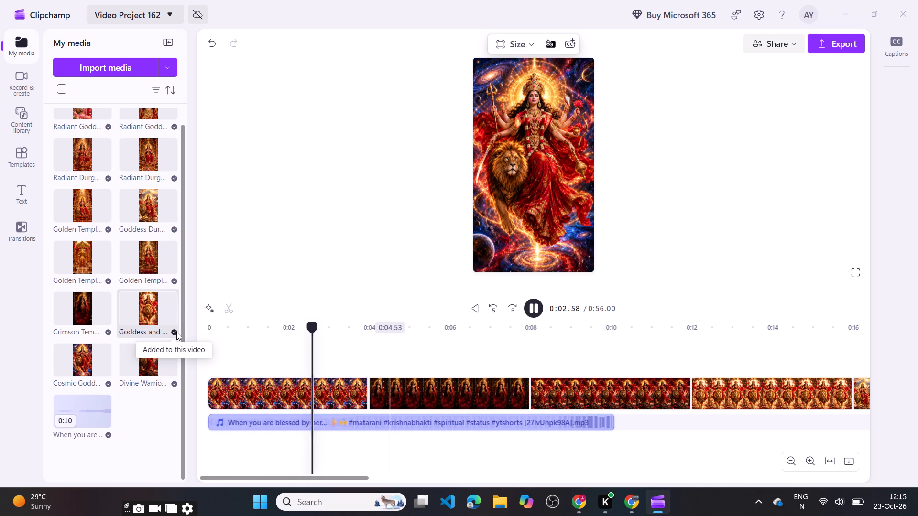
key("space")
key("space")
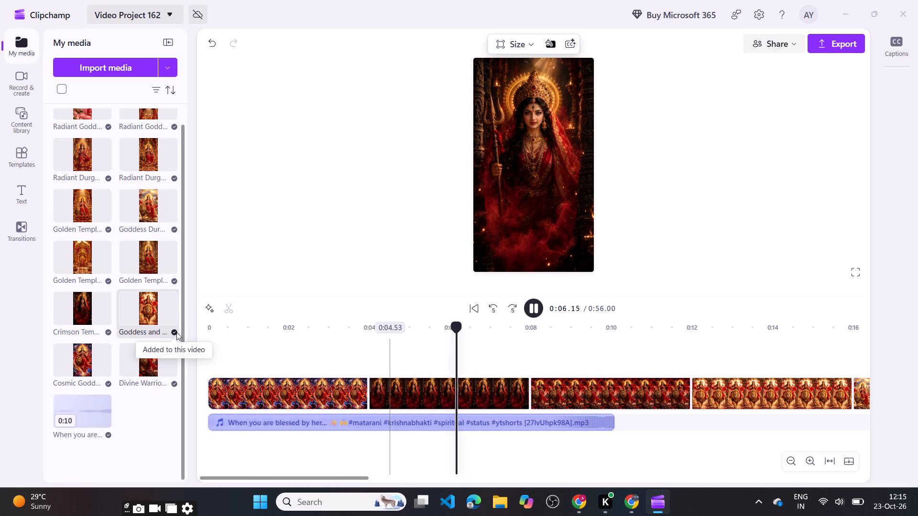
key("space")
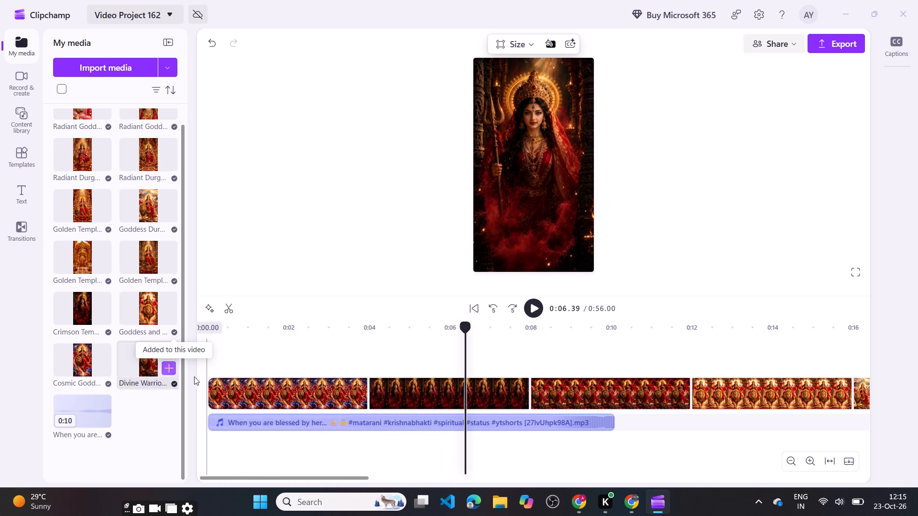
Shift the whole image sequence later on the timeline so the first image starts at about 4.5 s.
left_click(274, 392)
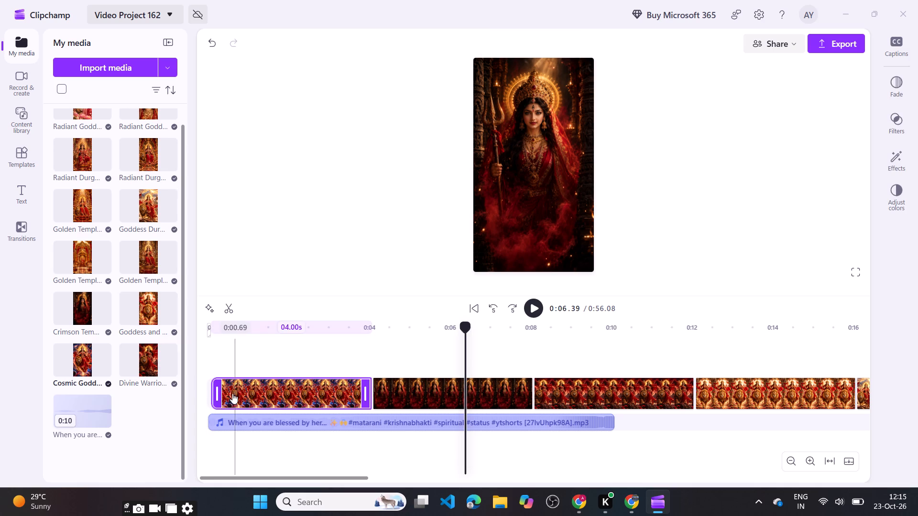
left_click_drag(259, 391, 270, 391)
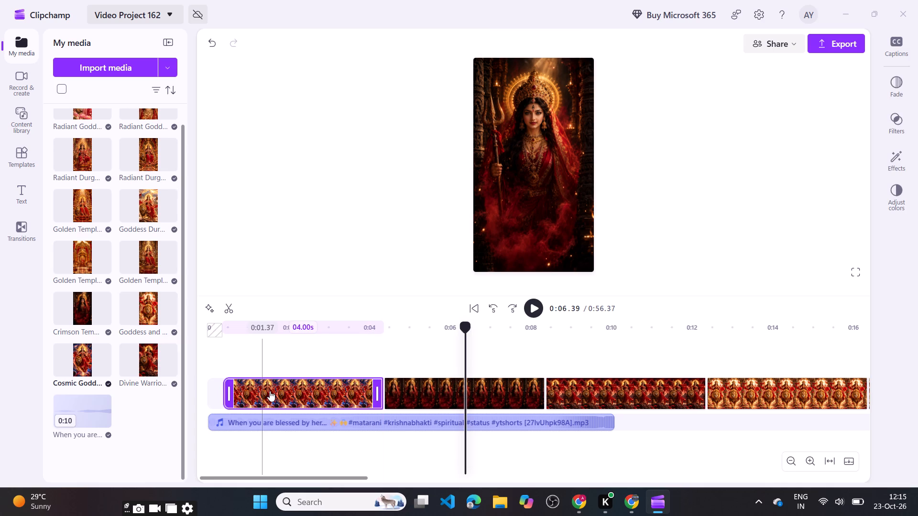
left_click_drag(270, 391, 297, 393)
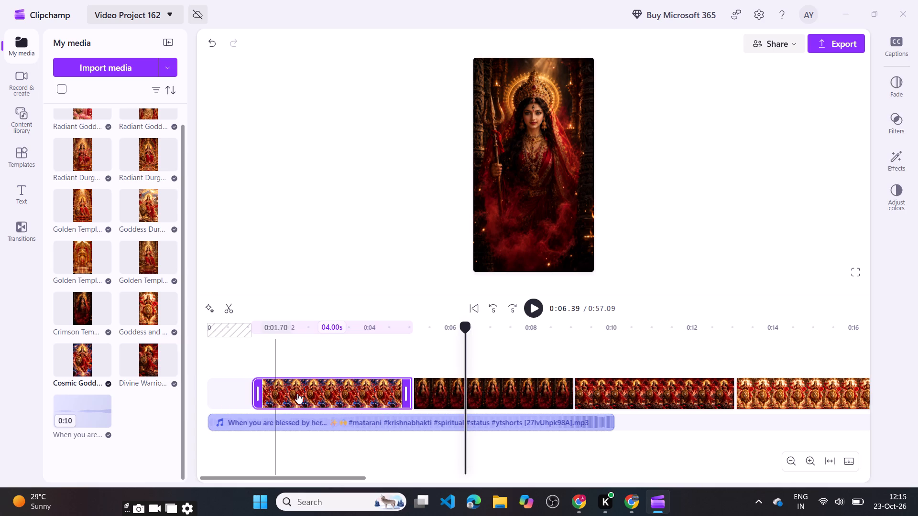
left_click_drag(297, 393, 346, 396)
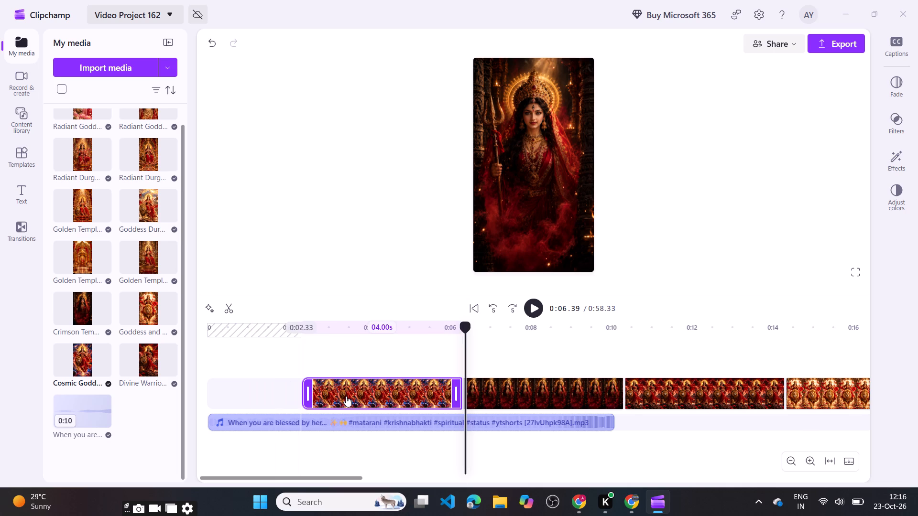
left_click_drag(350, 396, 395, 394)
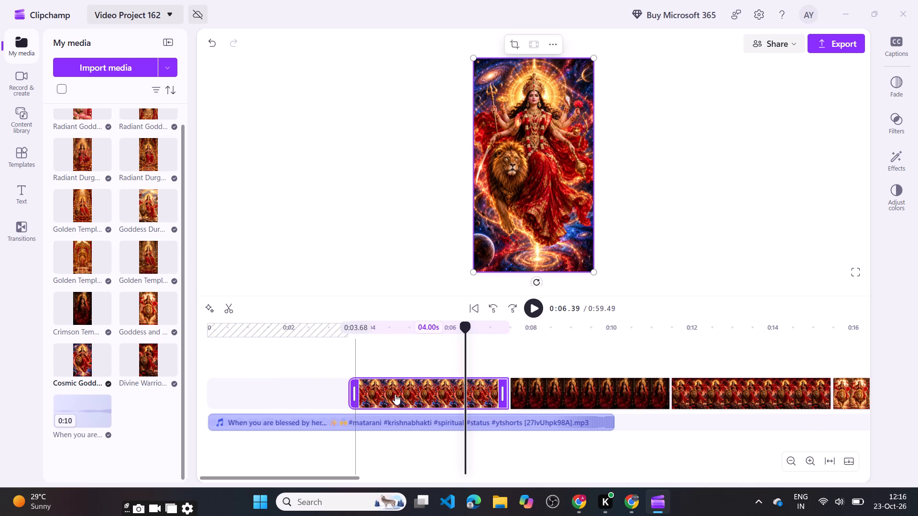
left_click_drag(395, 394, 434, 396)
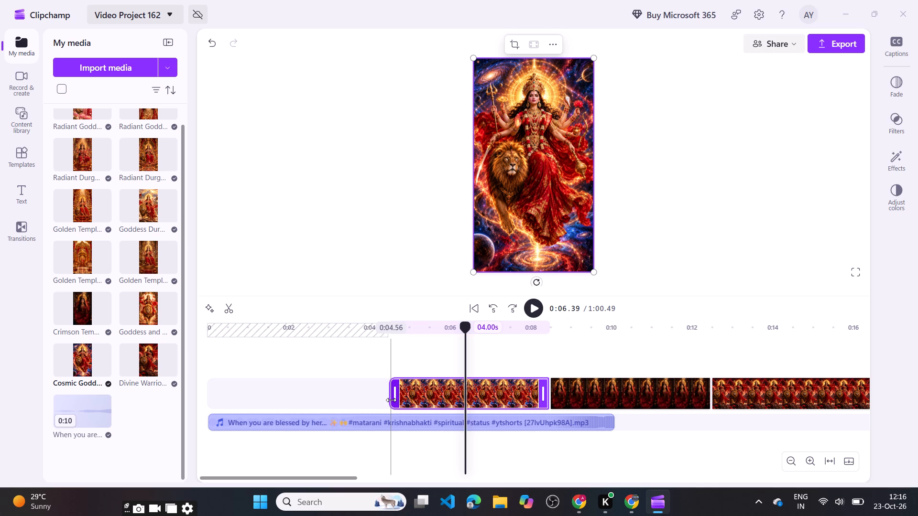
Play from 0:00 up to the first image to check its new start against the audio.
left_click_drag(464, 329, 152, 333)
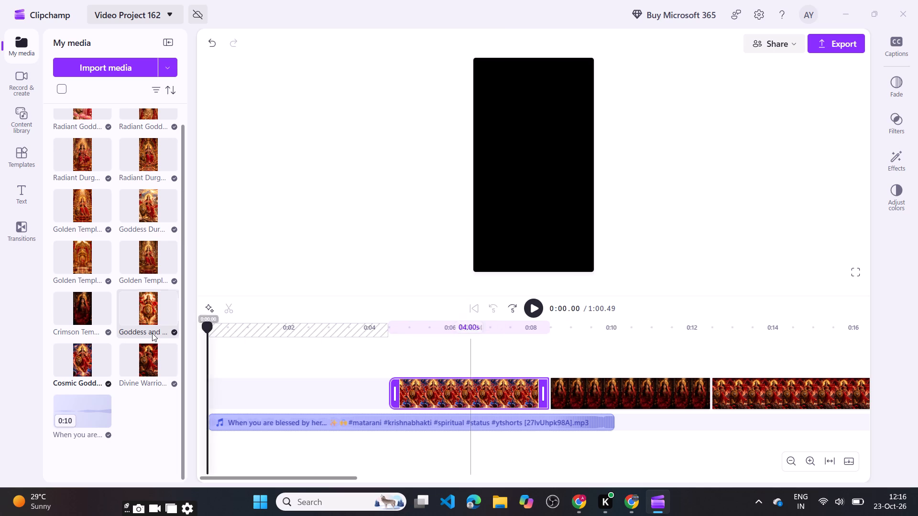
key("space")
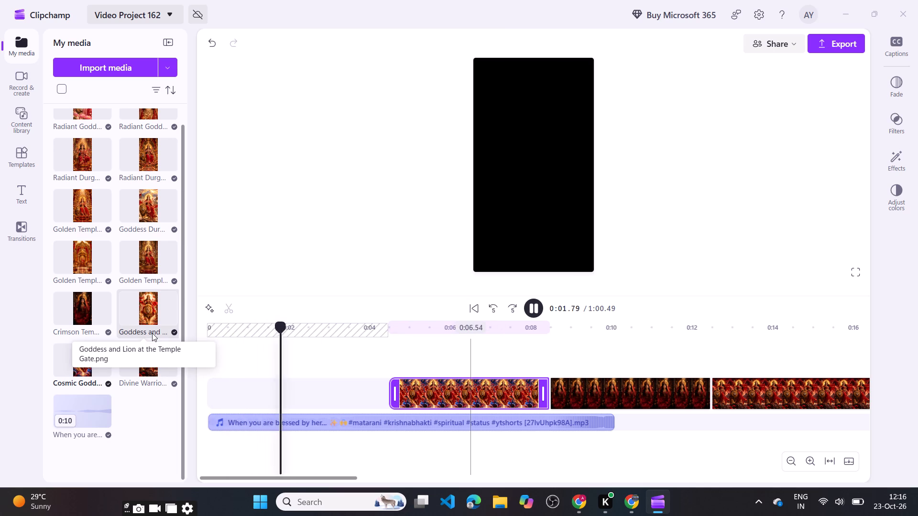
key("space")
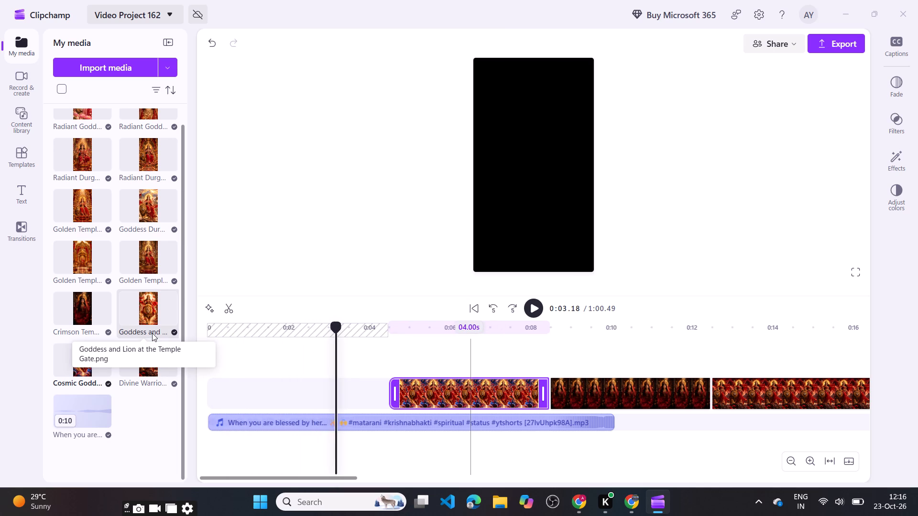
key("space")
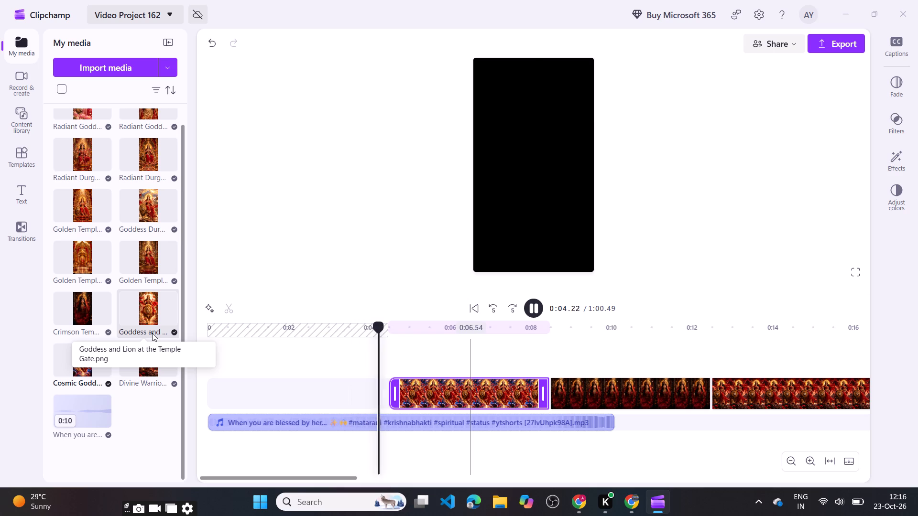
key("space")
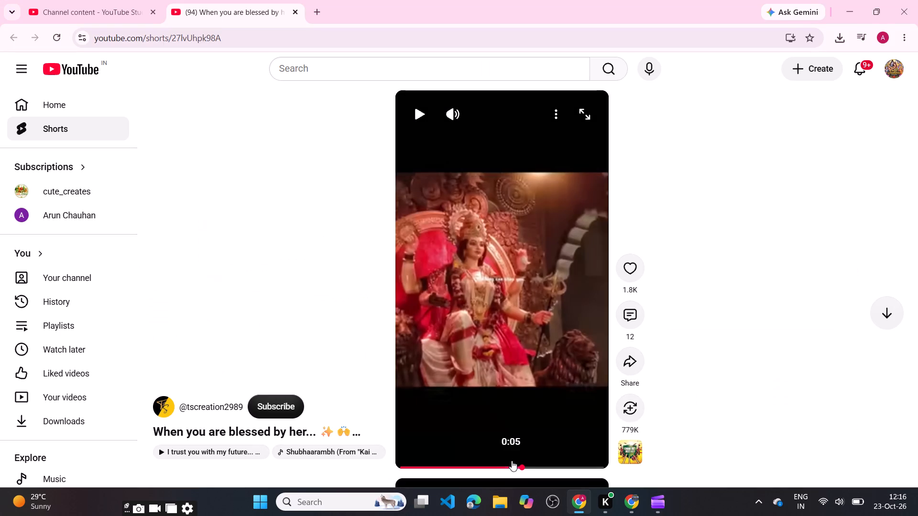
Switch to Chrome and replay the source Short from its start to compare its opening, text and image timing.
left_click_drag(510, 462, 360, 458)
key("space")
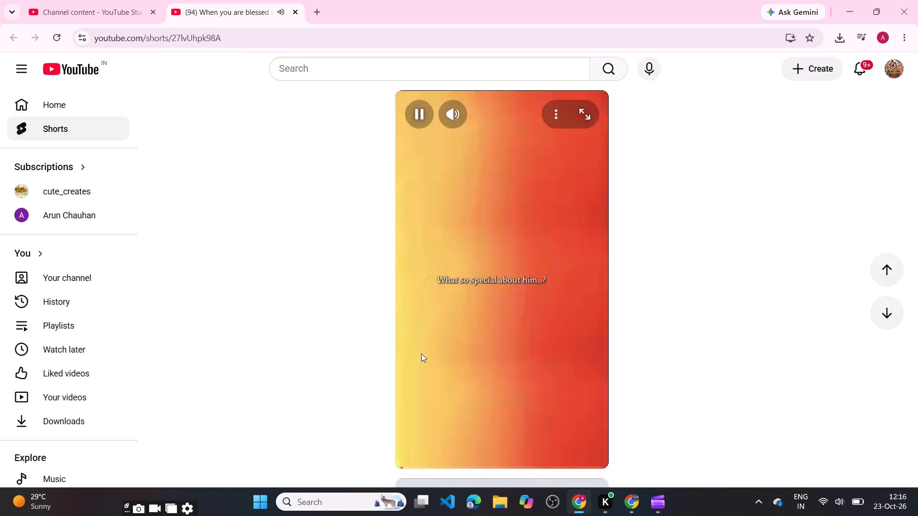
scroll(421, 354, "up", 4)
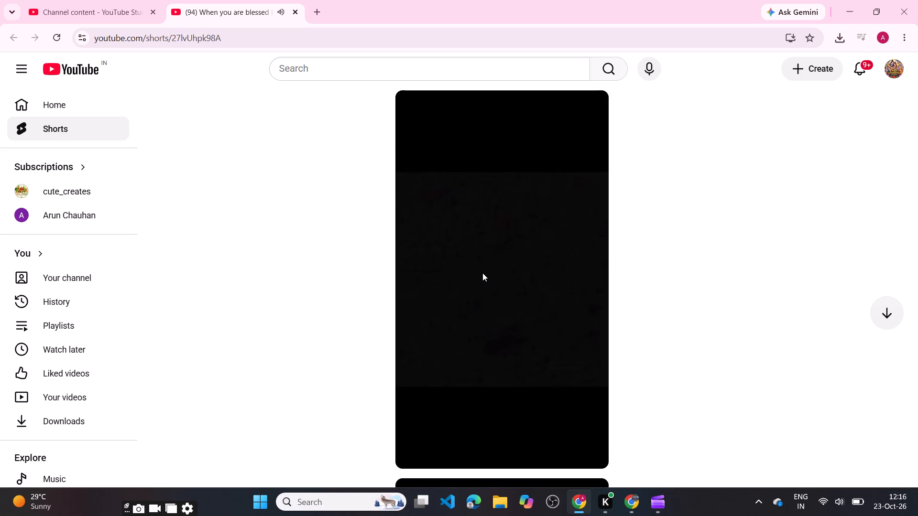
left_click(482, 273)
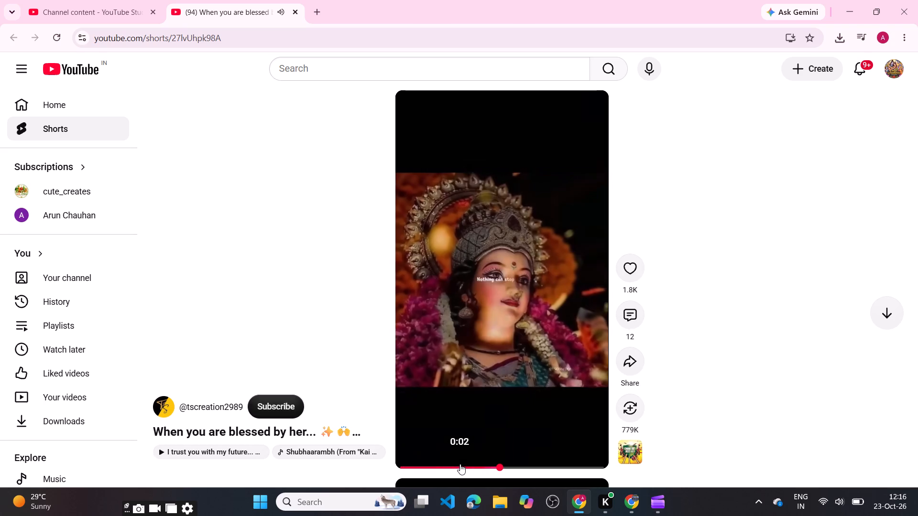
left_click(496, 446)
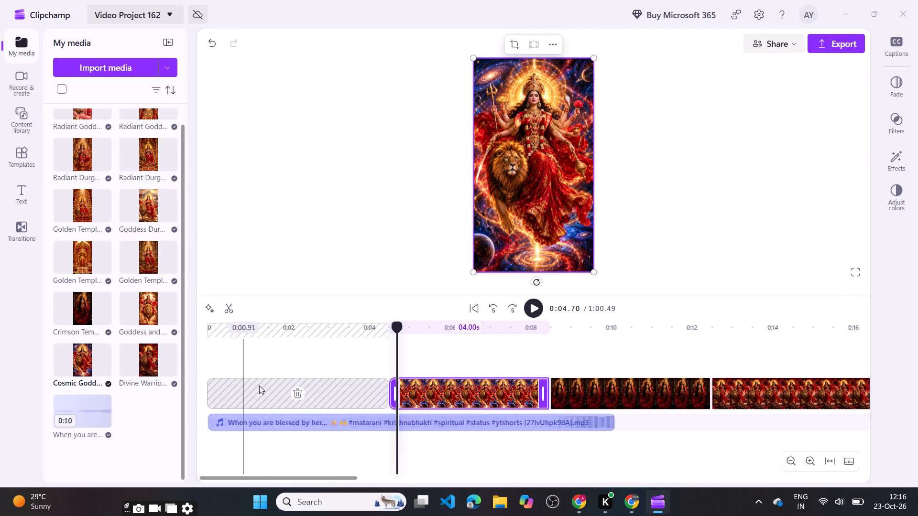
Return to Clipchamp and add a "Text box" style title at 0:00 on a new track above the images.
left_click(253, 358)
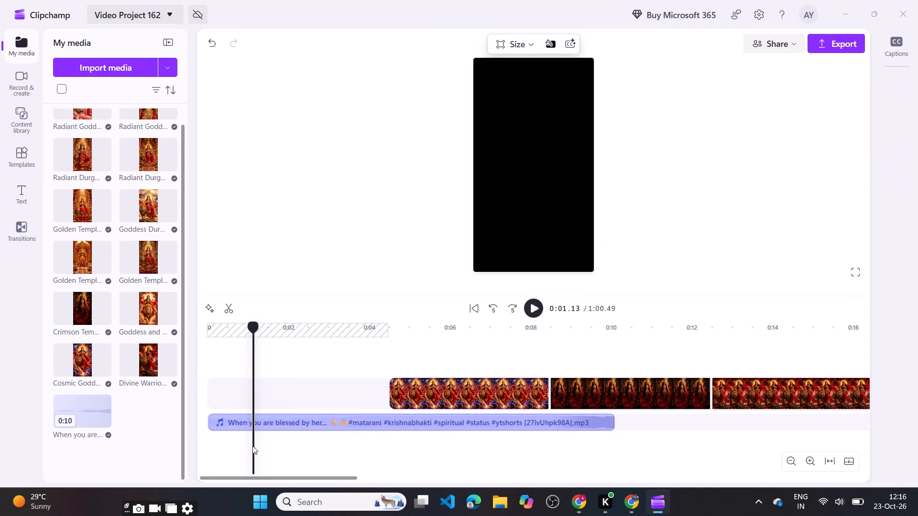
left_click(19, 189)
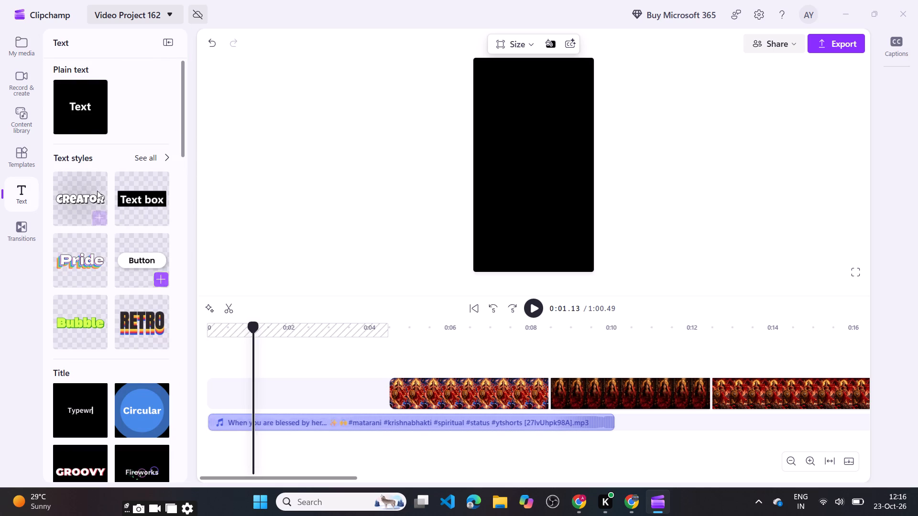
left_click_drag(146, 200, 235, 365)
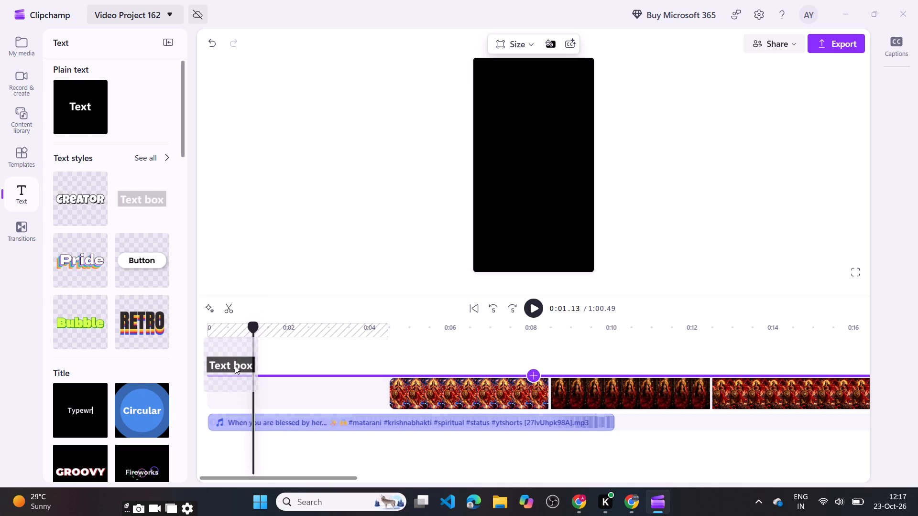
left_click_drag(235, 365, 239, 356)
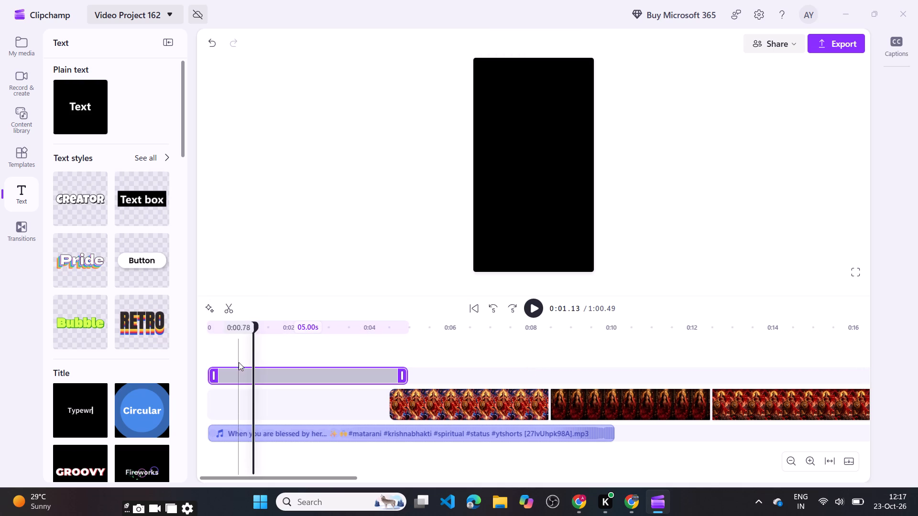
left_click(239, 366)
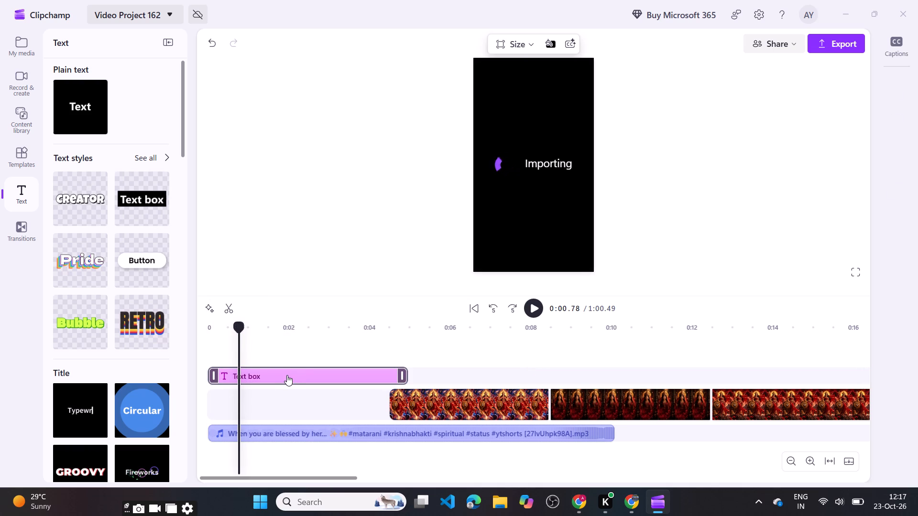
Open the new title for editing, clear its placeholder text and switch the input language to Hindi phonetic.
left_click_drag(281, 375, 273, 375)
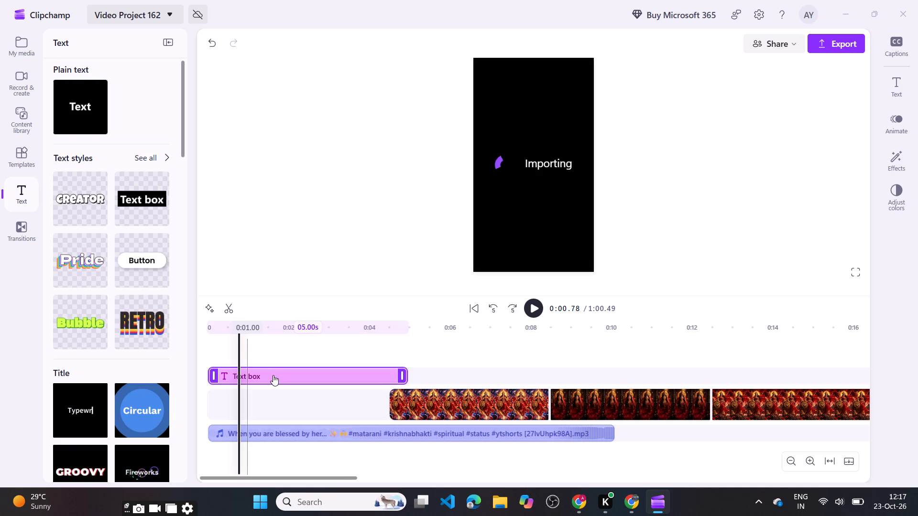
double_click(273, 375)
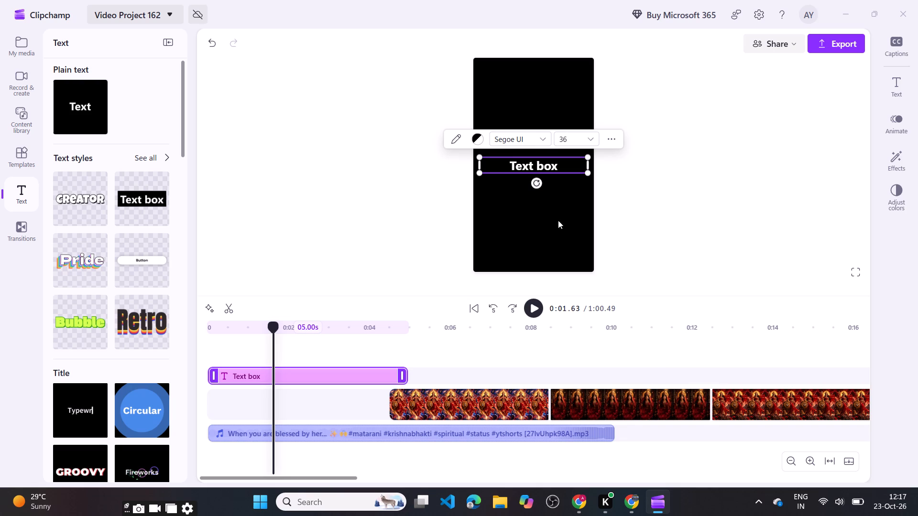
left_click(559, 165)
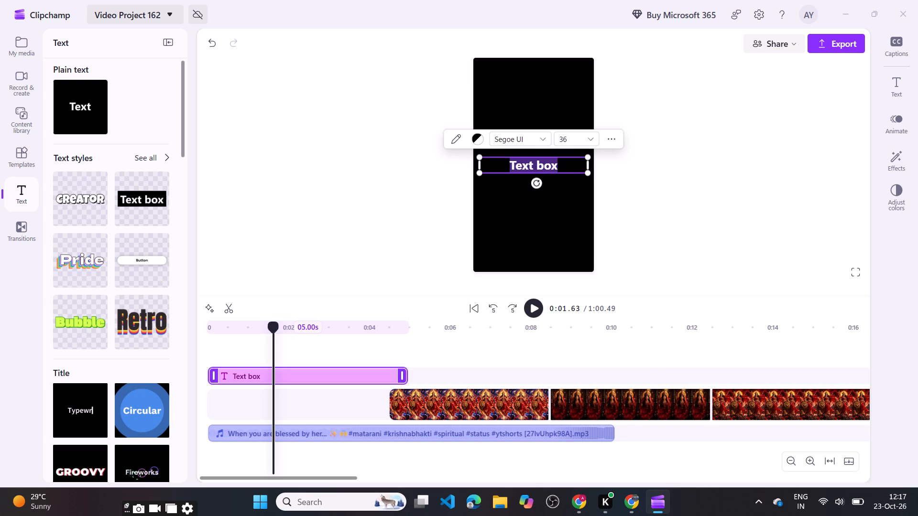
key("BackSpace")
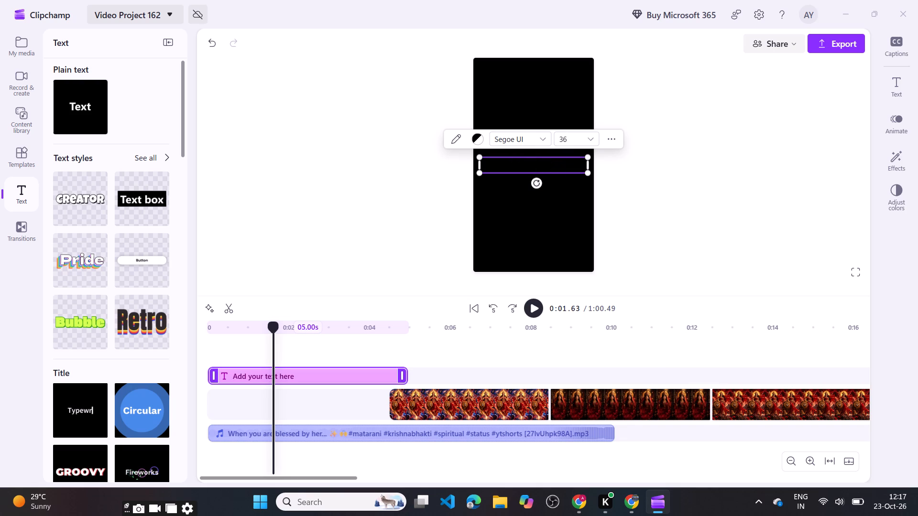
key("super+space")
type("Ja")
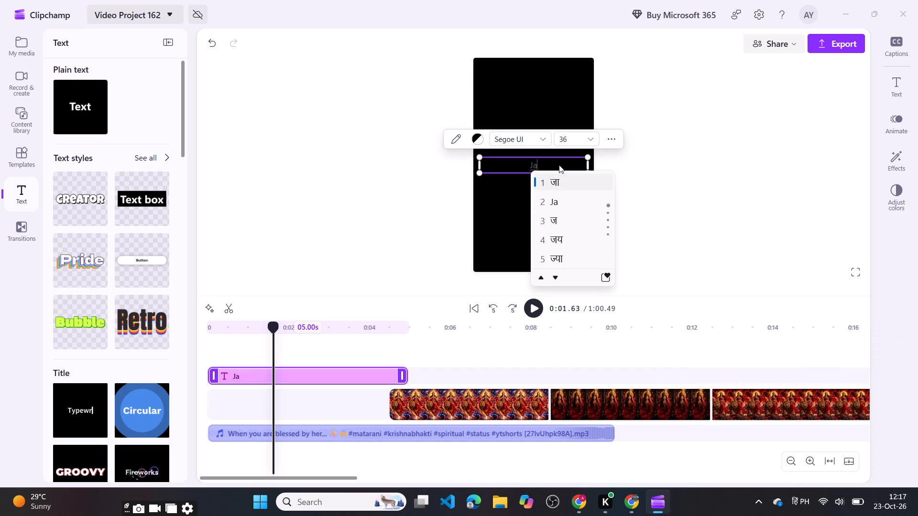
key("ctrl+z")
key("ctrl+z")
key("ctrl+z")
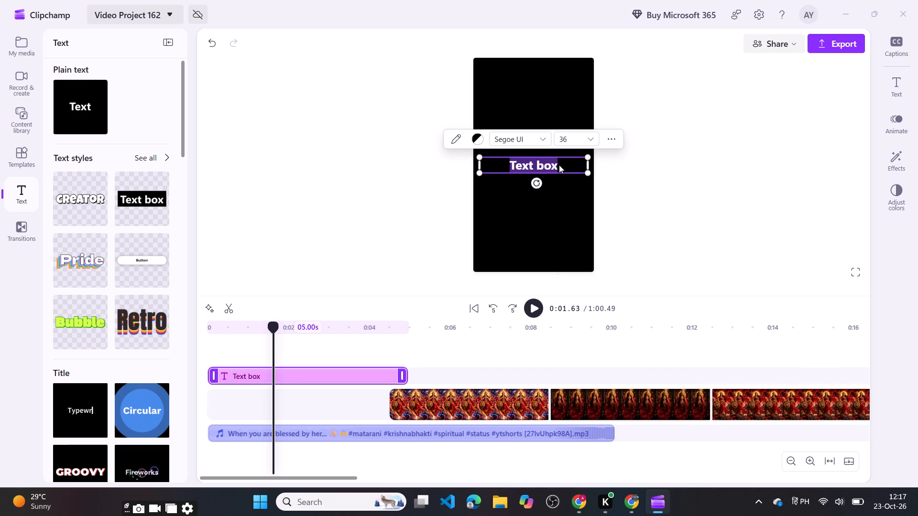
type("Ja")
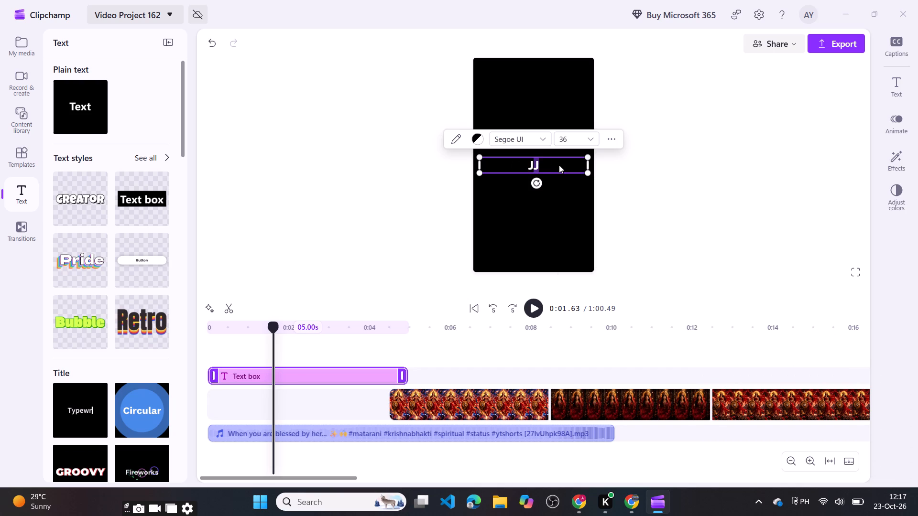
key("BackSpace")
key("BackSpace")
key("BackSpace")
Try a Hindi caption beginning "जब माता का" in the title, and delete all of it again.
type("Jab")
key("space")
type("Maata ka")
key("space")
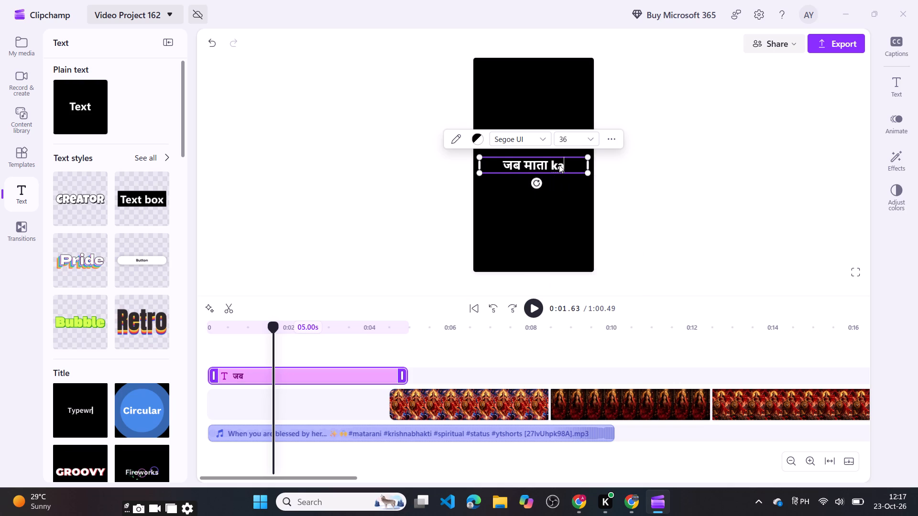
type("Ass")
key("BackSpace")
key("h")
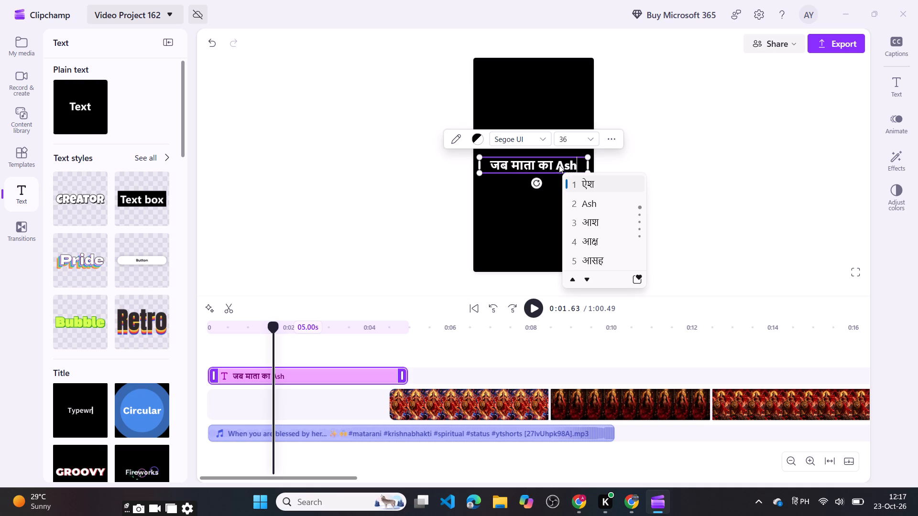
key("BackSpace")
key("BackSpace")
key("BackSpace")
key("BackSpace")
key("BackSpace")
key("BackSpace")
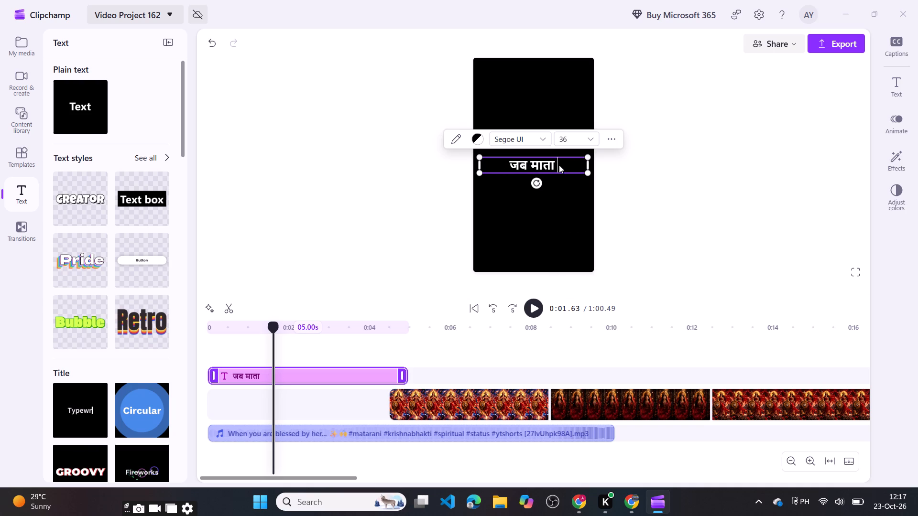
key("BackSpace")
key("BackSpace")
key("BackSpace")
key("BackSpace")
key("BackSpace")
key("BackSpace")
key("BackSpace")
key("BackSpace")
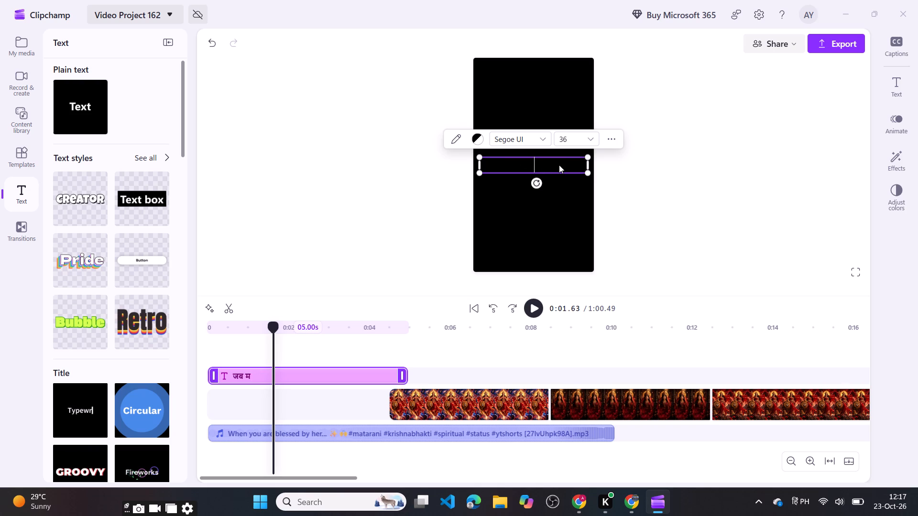
Enter the caption "माता जी 💕" in the empty title, keeping only the double-heart emoji after the text.
type("Maata")
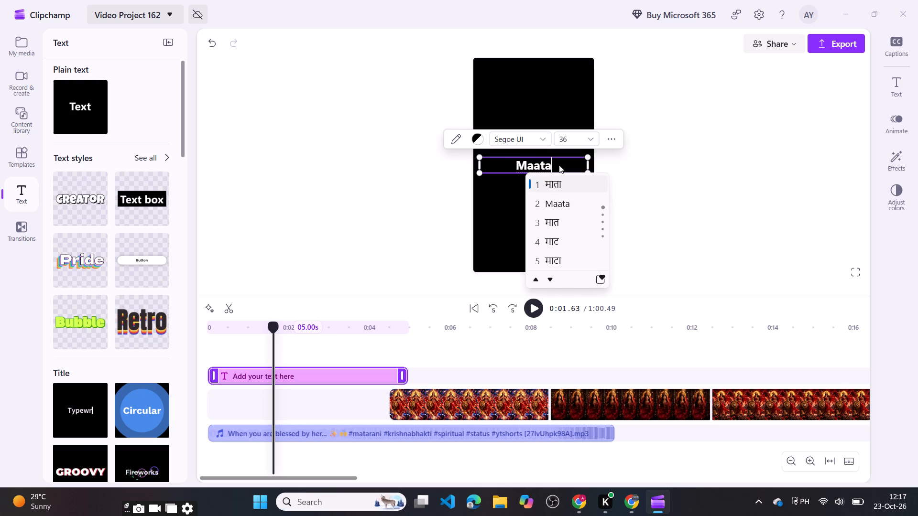
key("space")
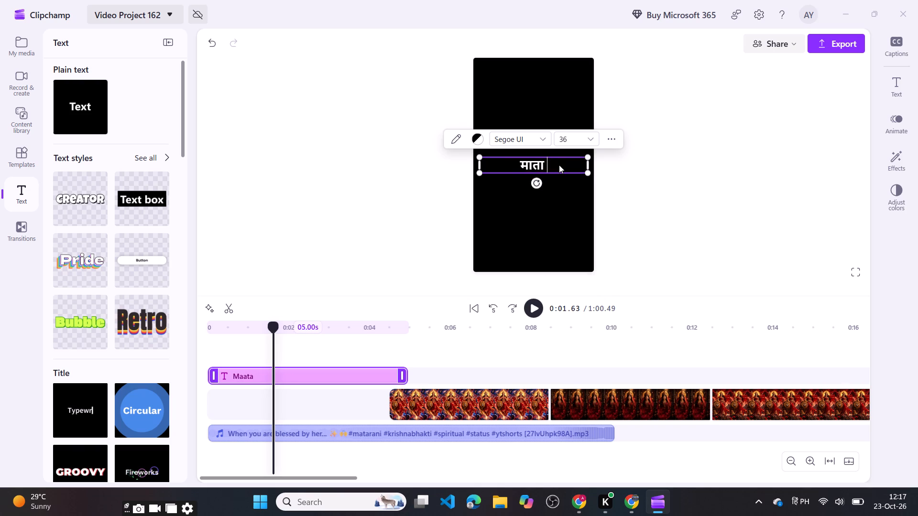
type("Ji")
key("space")
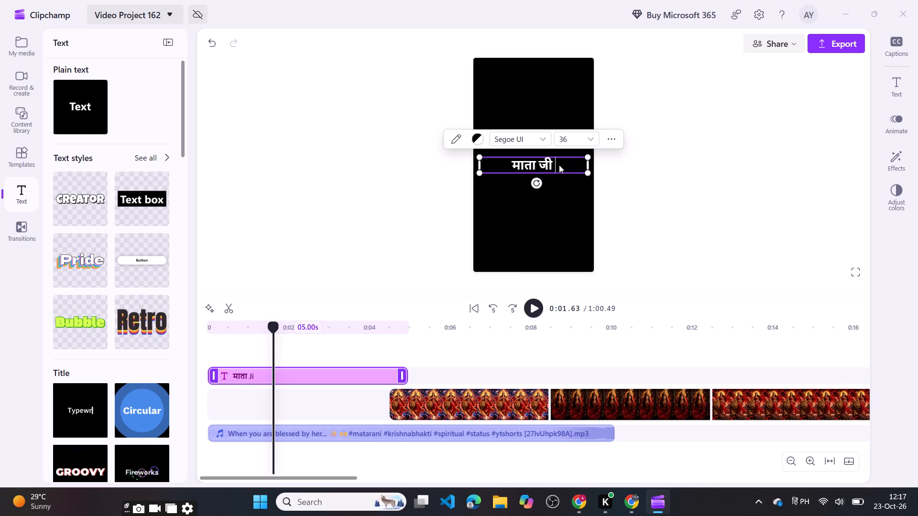
key("BackSpace")
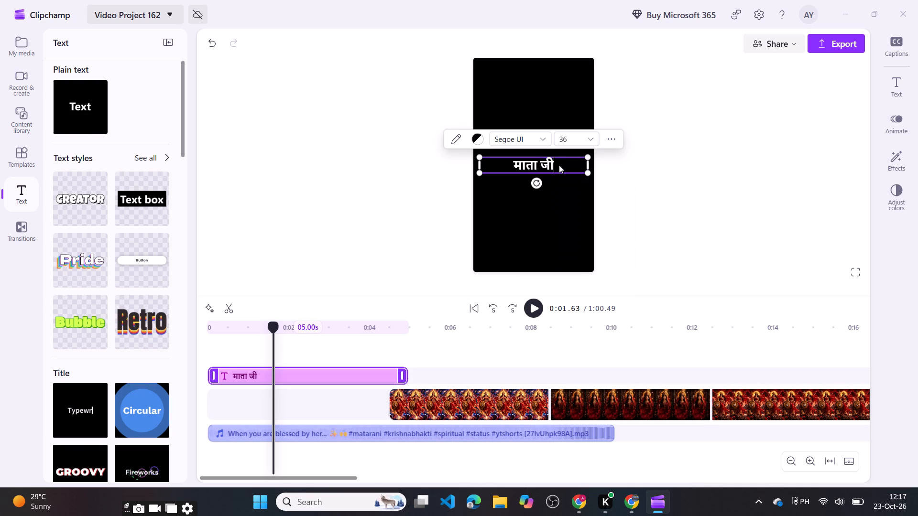
key("space")
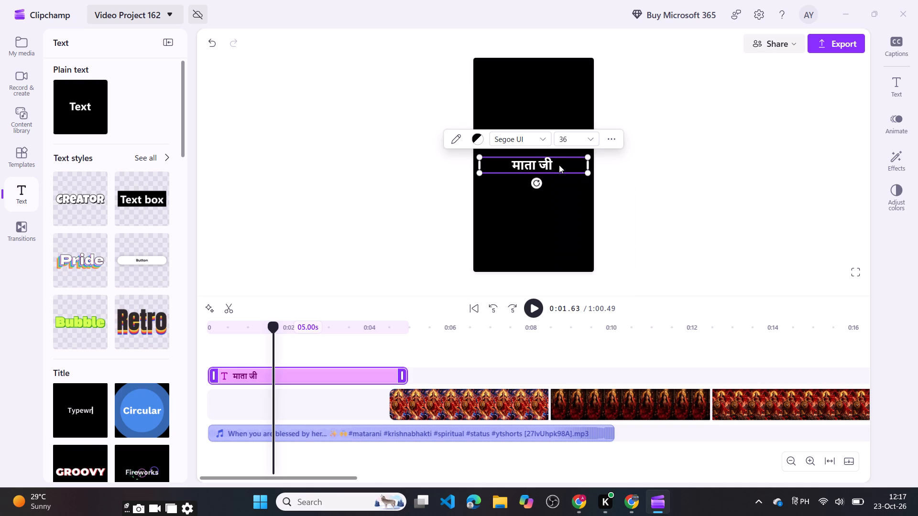
key("super+period")
left_click(576, 301)
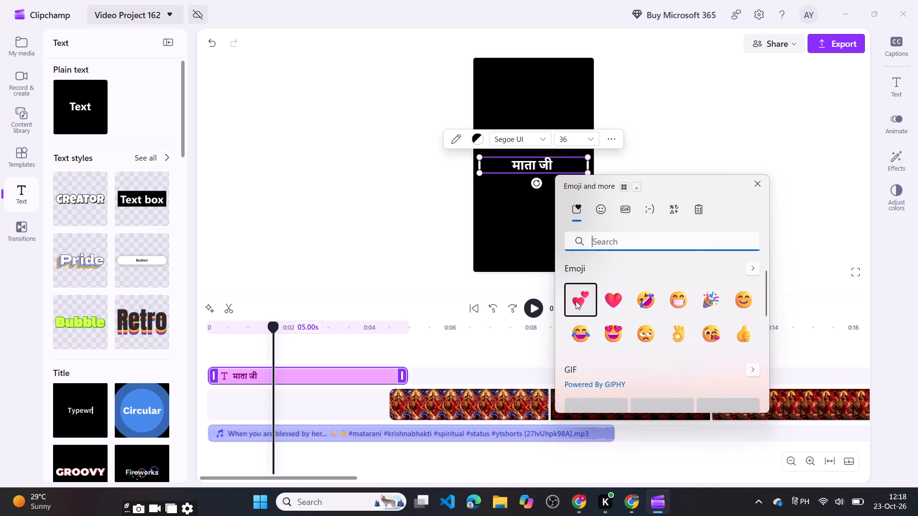
left_click(609, 299)
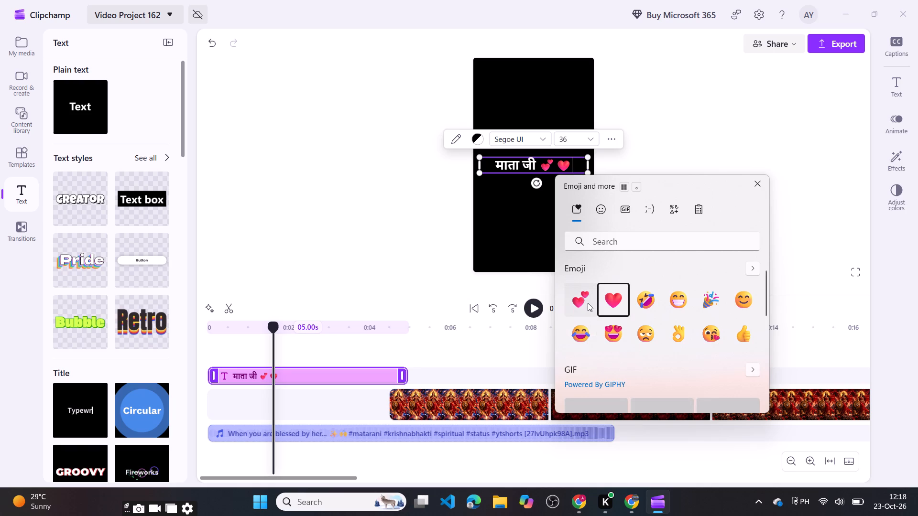
key("BackSpace")
key("BackSpace")
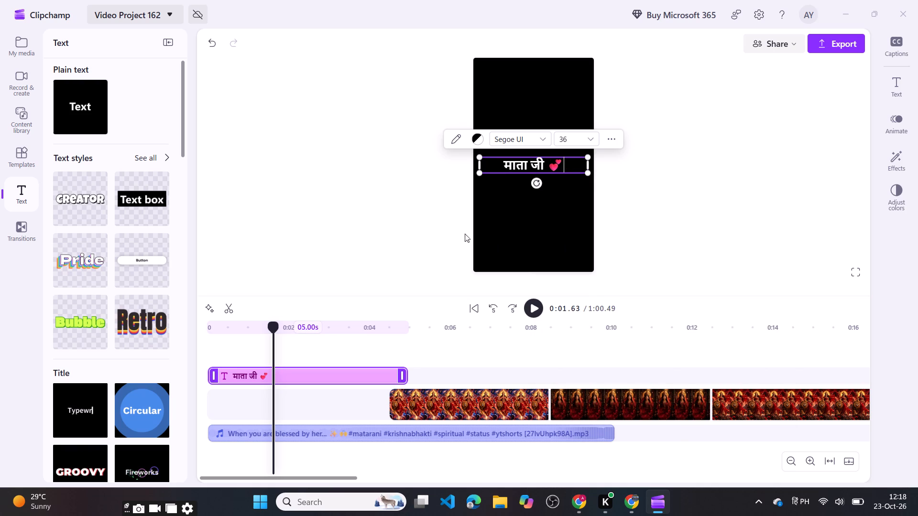
left_click(419, 231)
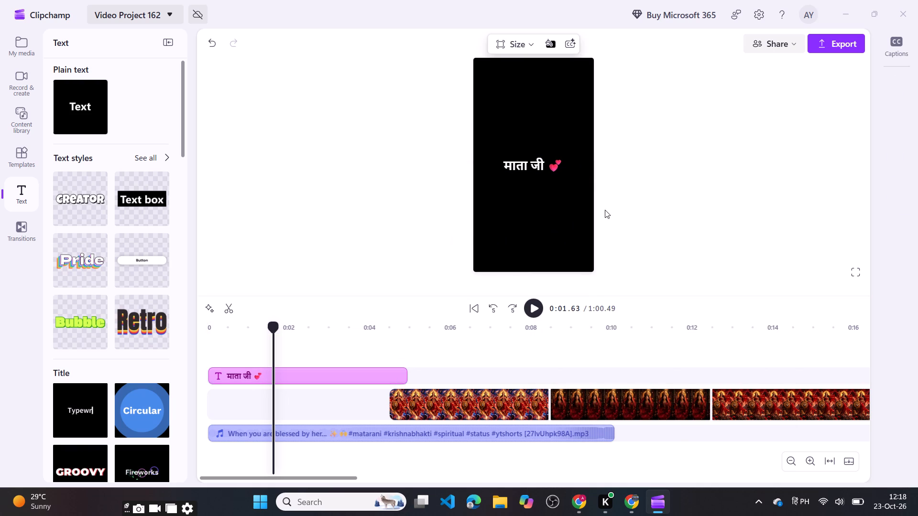
Shorten the title clip to 4.11 s from its end and play back the change from title to first image.
left_click_drag(406, 376, 390, 382)
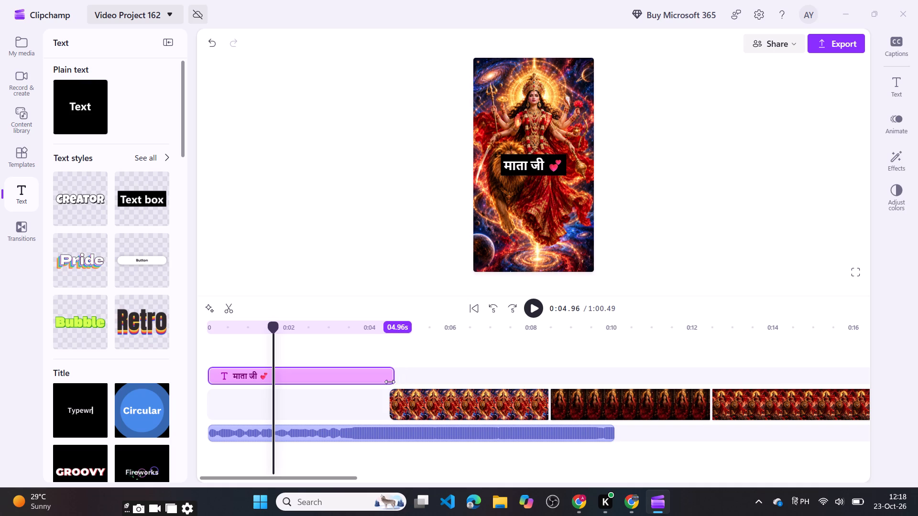
left_click_drag(390, 382, 370, 386)
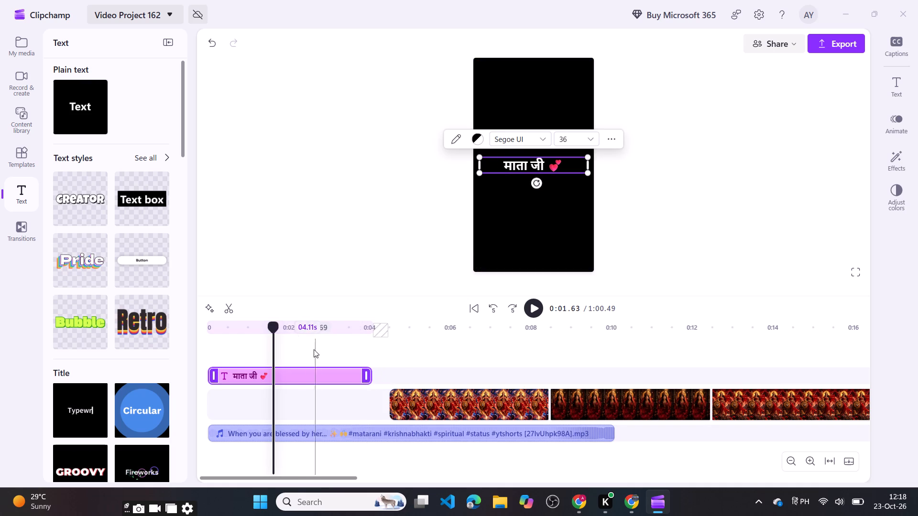
left_click_drag(270, 328, 177, 347)
key("space")
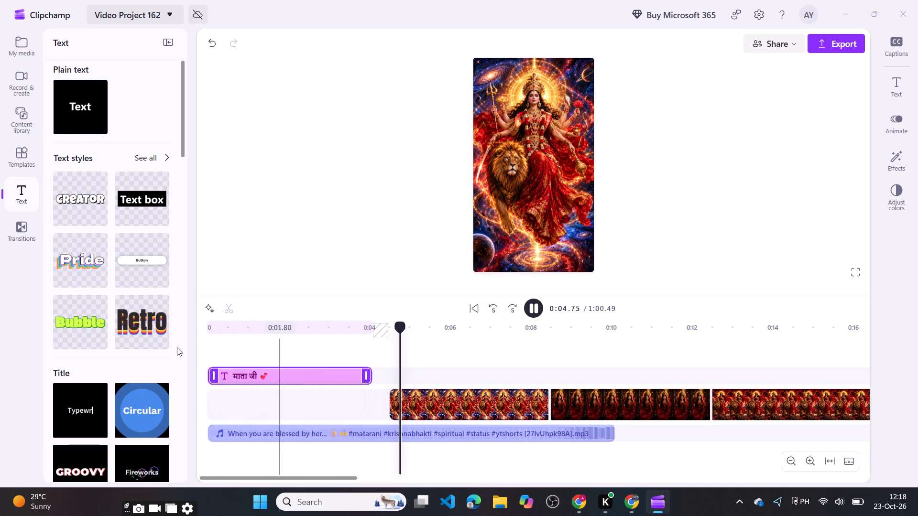
key("space")
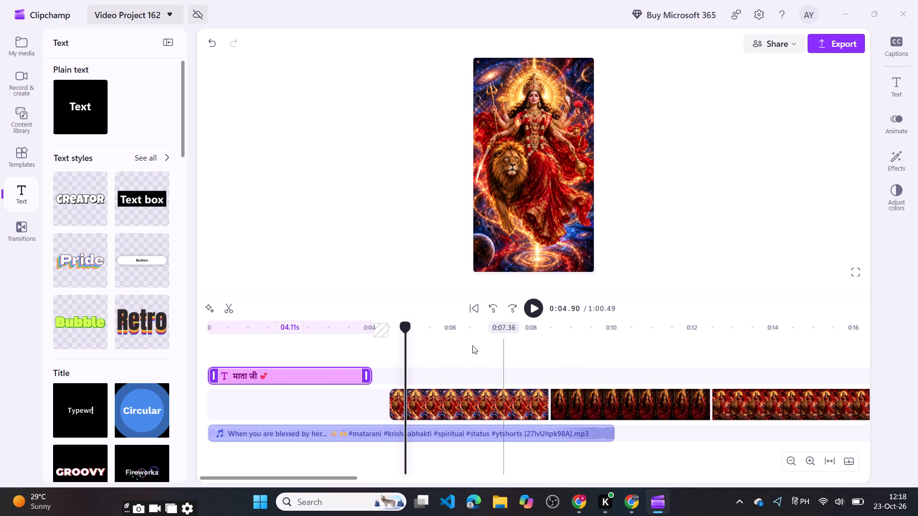
left_click_drag(405, 324, 355, 322)
key("space")
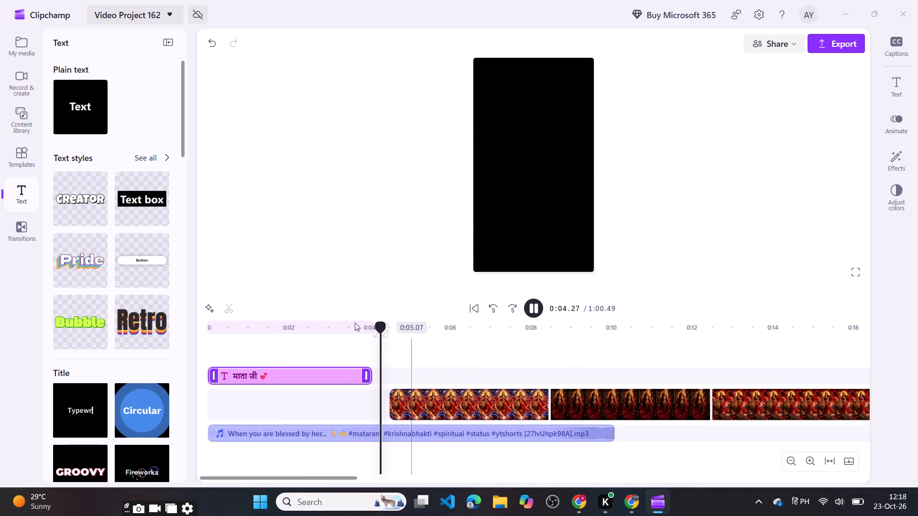
key("space")
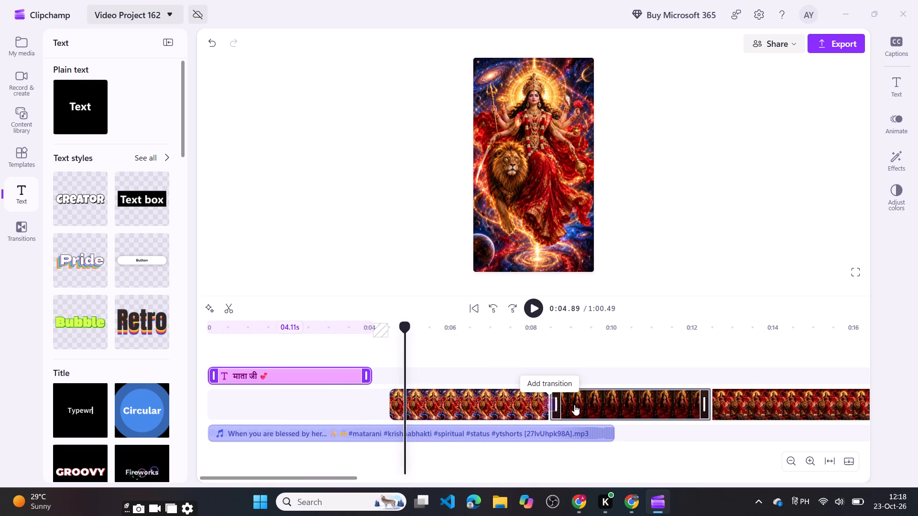
Move the dark red goddess image ahead of the lion image, just after the title, and replay the transition against the audio.
left_click_drag(574, 405, 389, 397)
left_click_drag(399, 402, 408, 405)
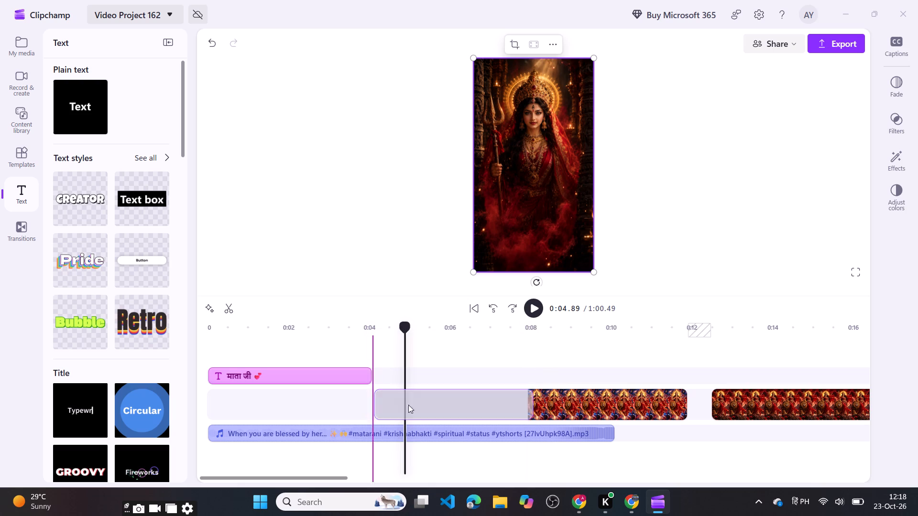
left_click_drag(408, 405, 412, 405)
left_click_drag(404, 325, 324, 322)
key("space")
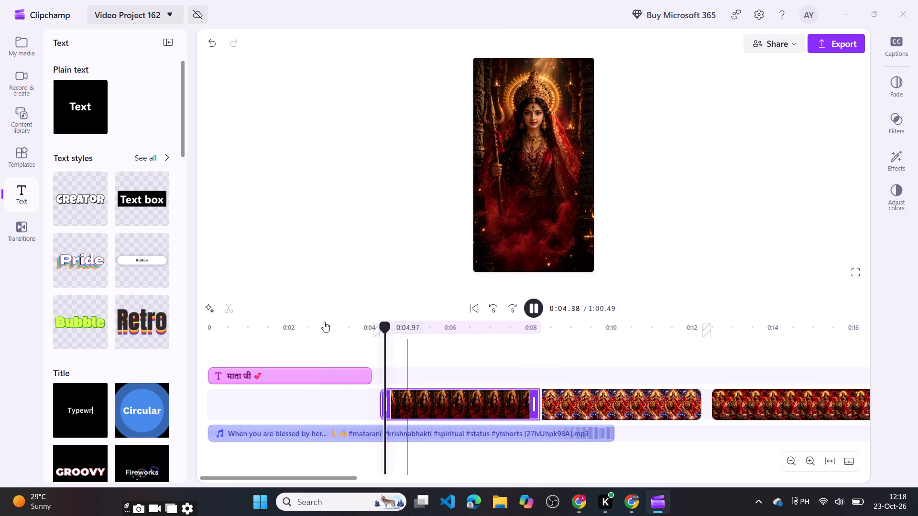
left_click_drag(451, 333, 417, 330)
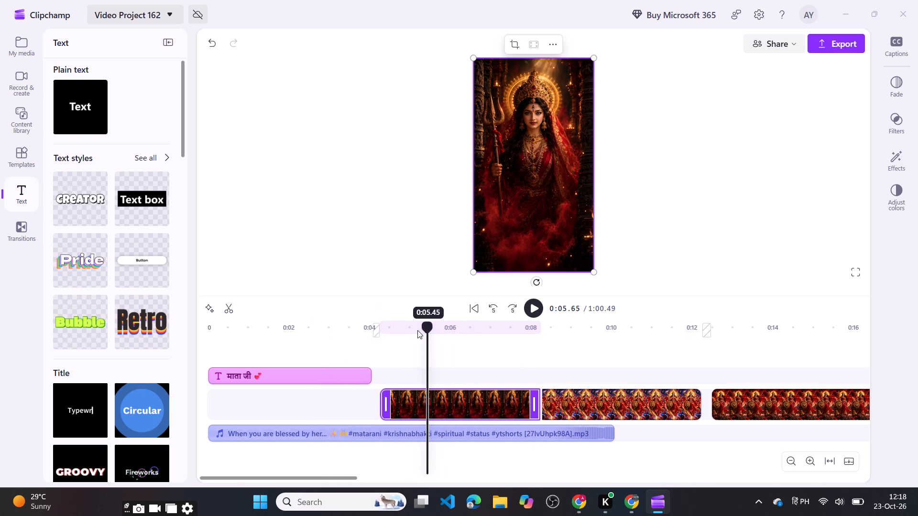
left_click_drag(417, 330, 354, 333)
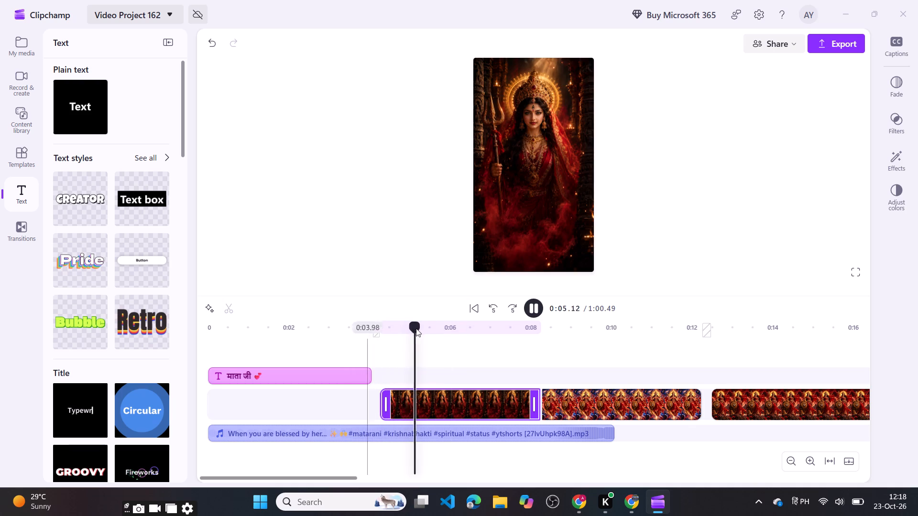
left_click_drag(426, 326, 314, 316)
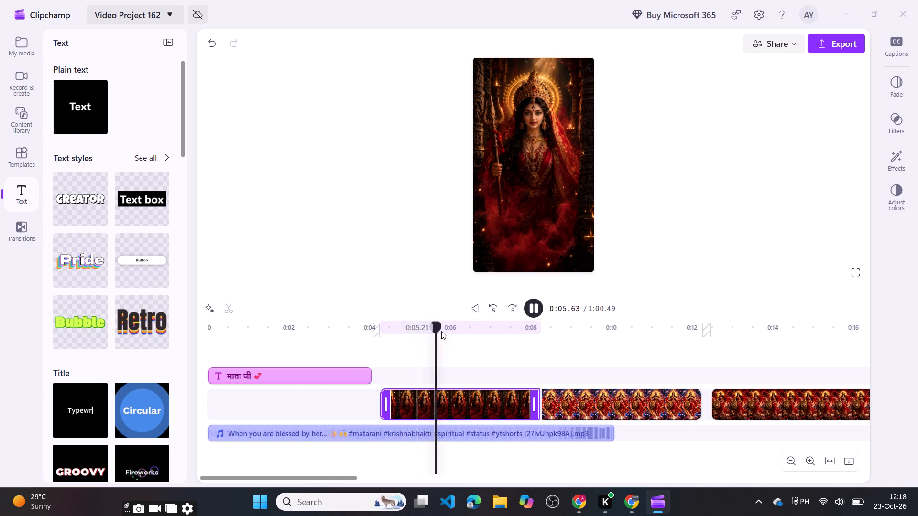
left_click_drag(457, 331, 341, 328)
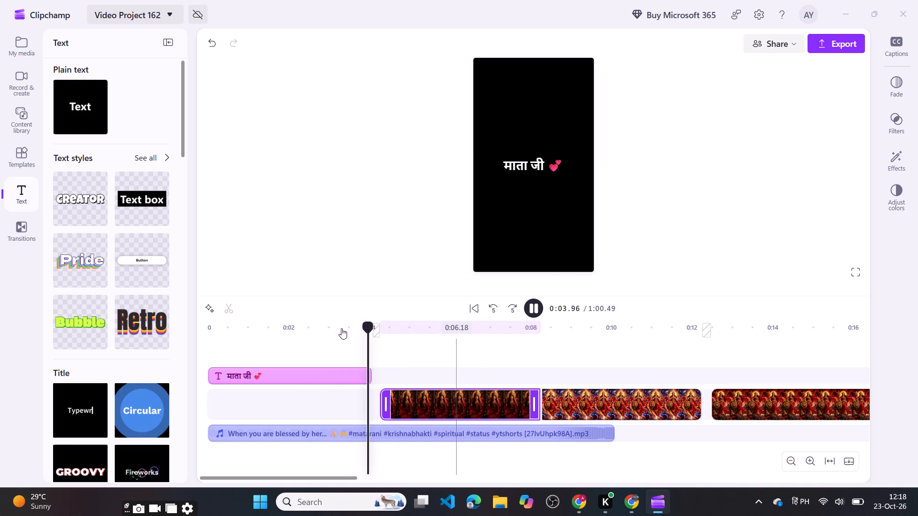
Close the gaps between the title, the dark red goddess image and the lion image, extending the title to 4.18 s.
left_click_drag(403, 412, 398, 413)
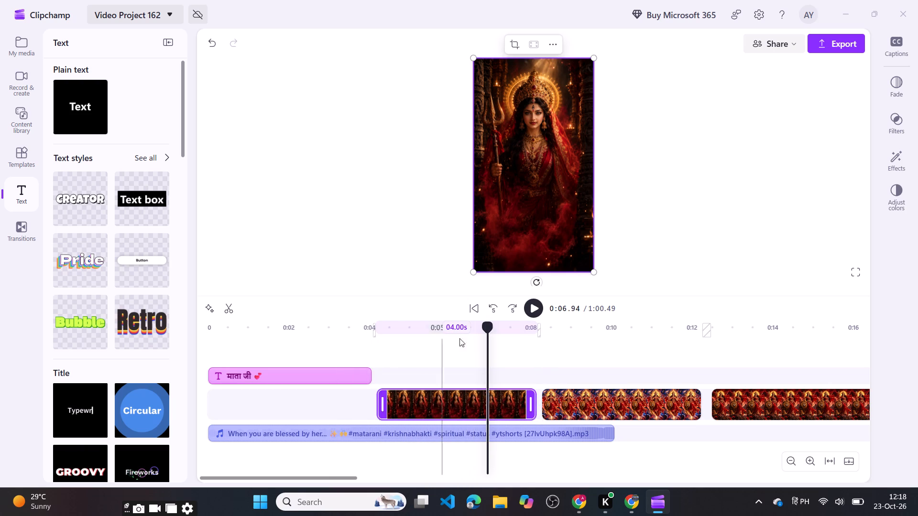
left_click_drag(486, 322, 347, 329)
key("space")
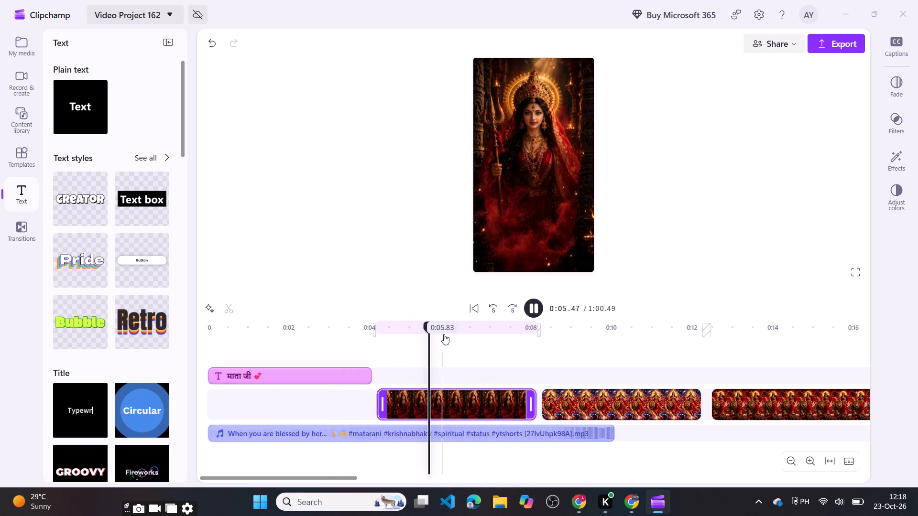
left_click_drag(444, 334, 319, 335)
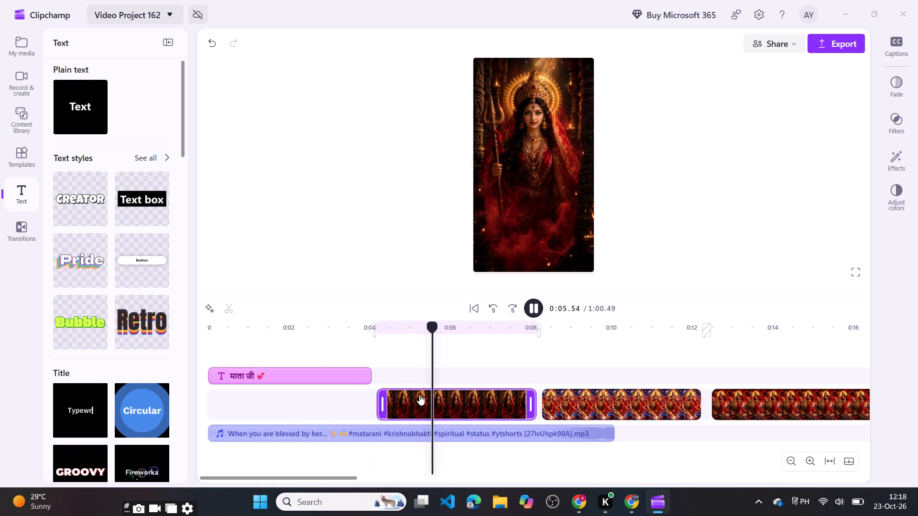
left_click(369, 378)
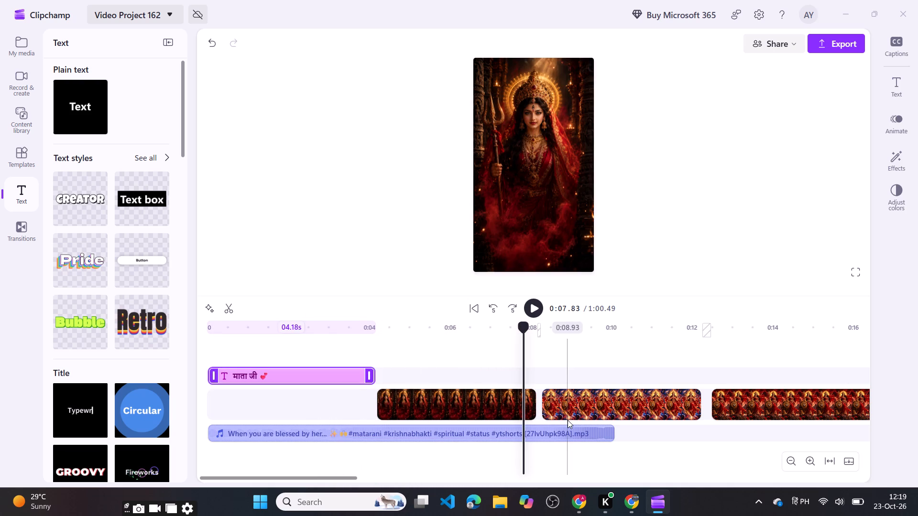
left_click_drag(586, 412, 578, 412)
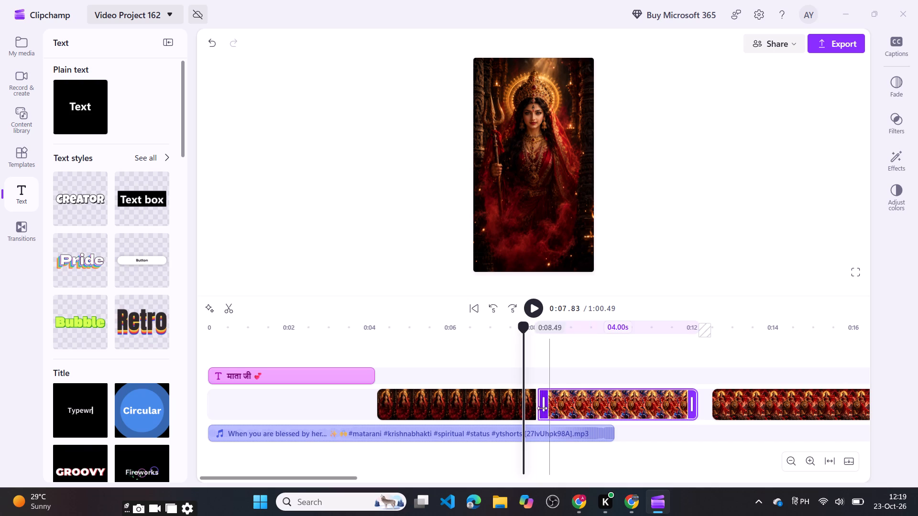
Replay the opening and trim the dark red goddess image to end at 0:04.88, placing the lion image directly after it.
left_click_drag(522, 330, 257, 339)
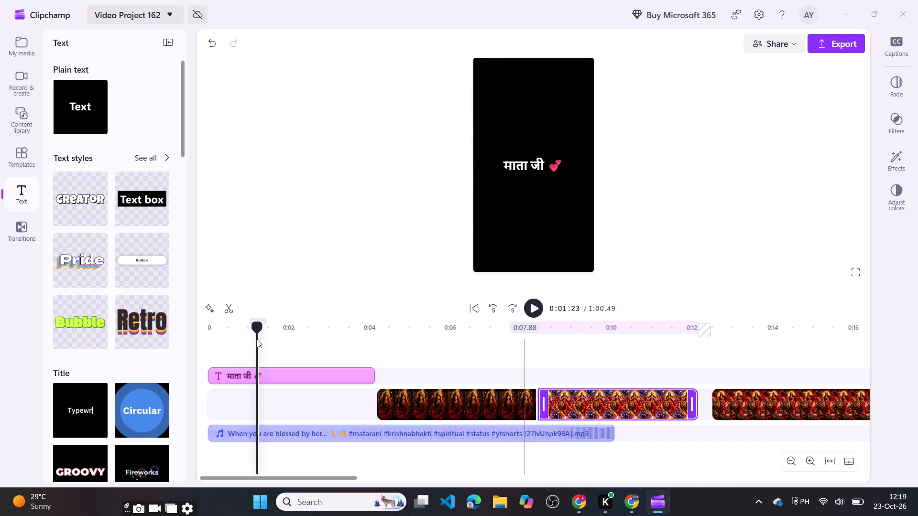
left_click_drag(527, 404, 519, 404)
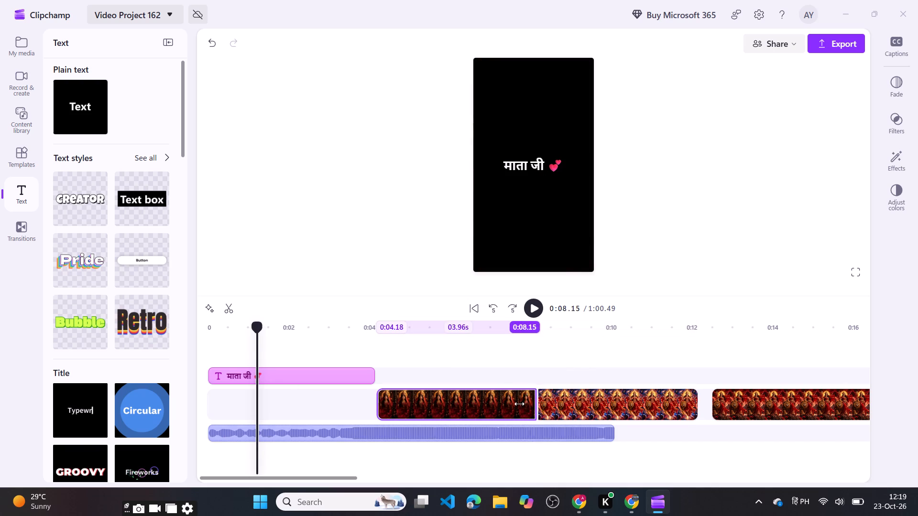
left_click_drag(519, 404, 410, 404)
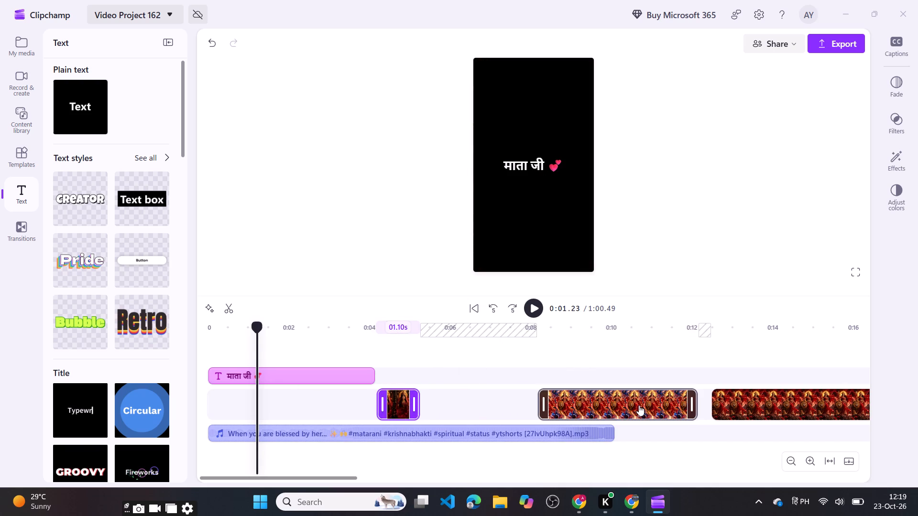
left_click_drag(639, 405, 520, 406)
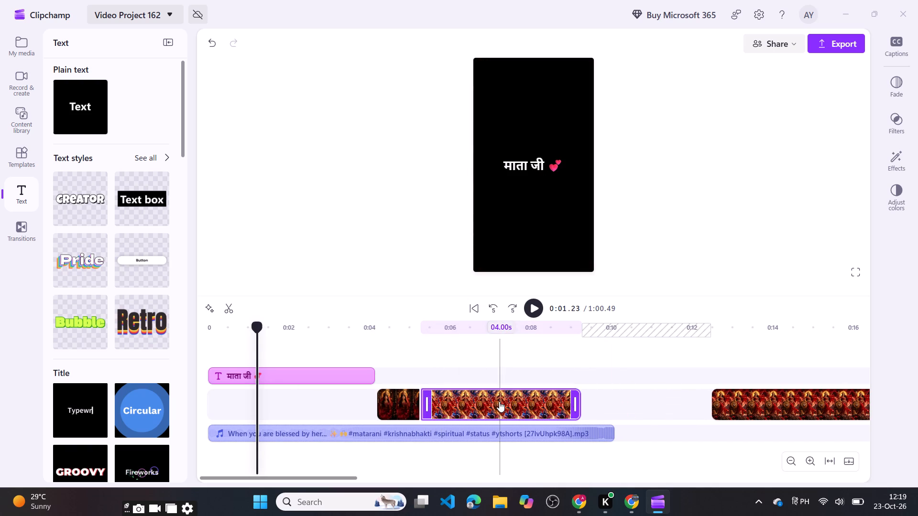
key("space")
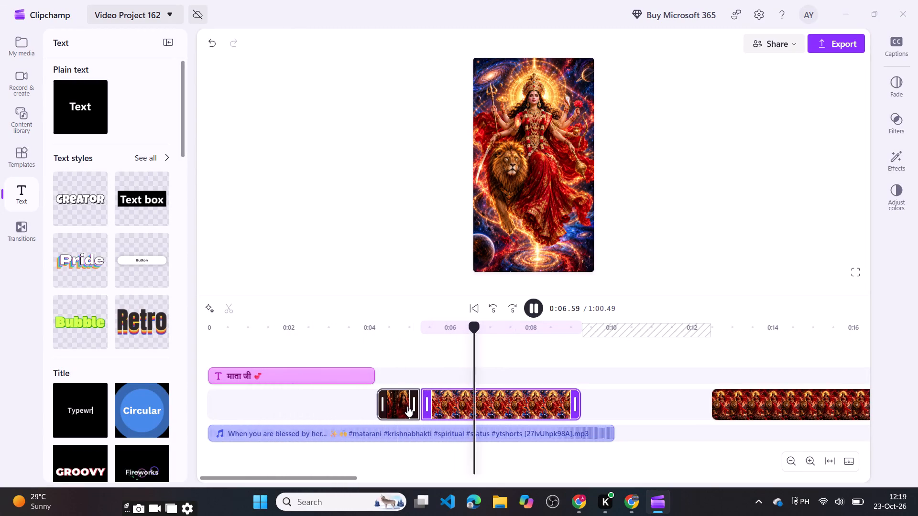
left_click_drag(410, 410, 403, 410)
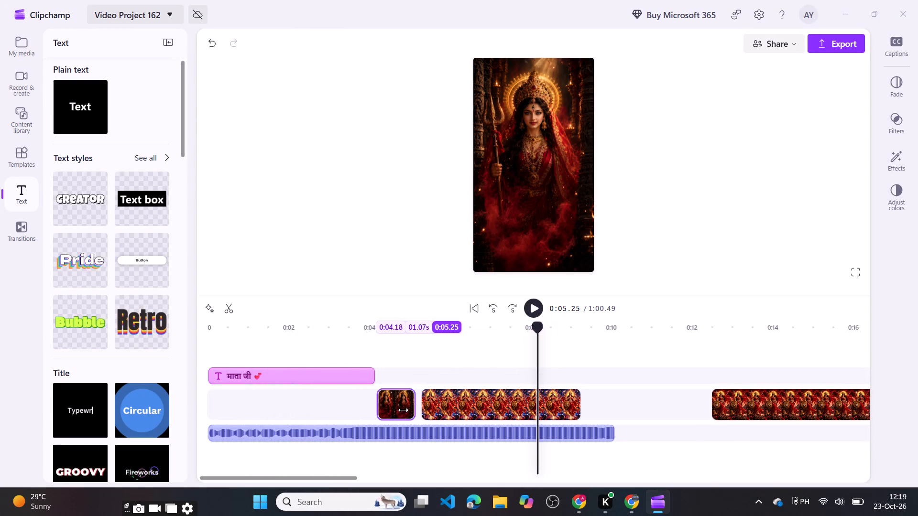
left_click_drag(403, 410, 394, 410)
left_click_drag(457, 406, 454, 406)
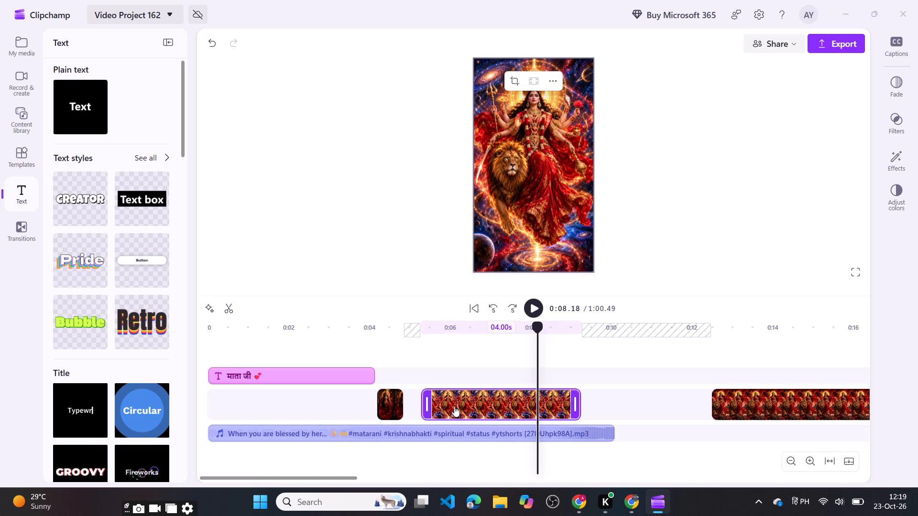
left_click_drag(454, 406, 438, 406)
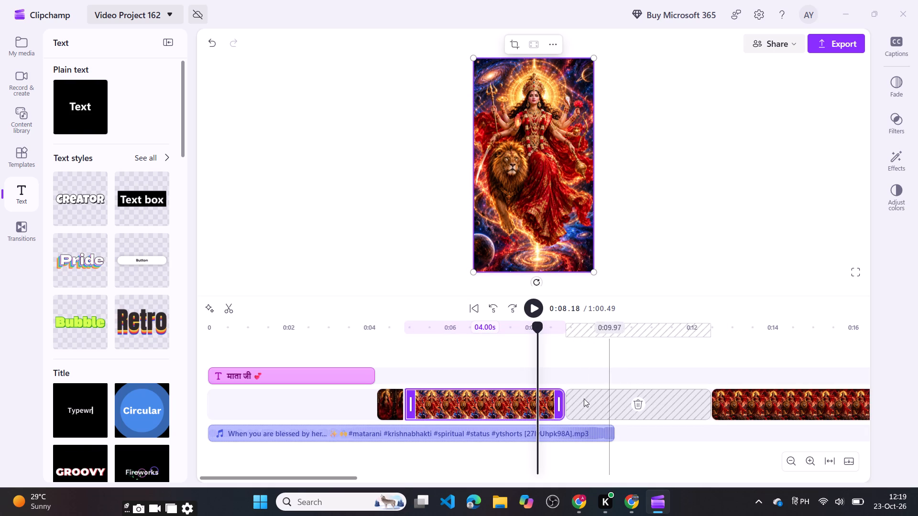
Trim the cosmic lion image to 0.66 s, then place the red trident goddess image directly after it and trim that to 0.80 s.
left_click_drag(558, 405, 456, 404)
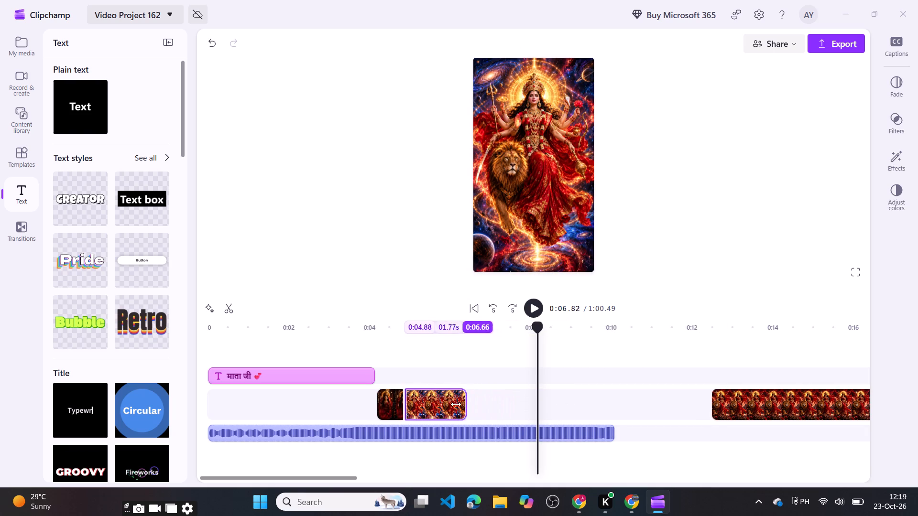
left_click_drag(456, 404, 424, 407)
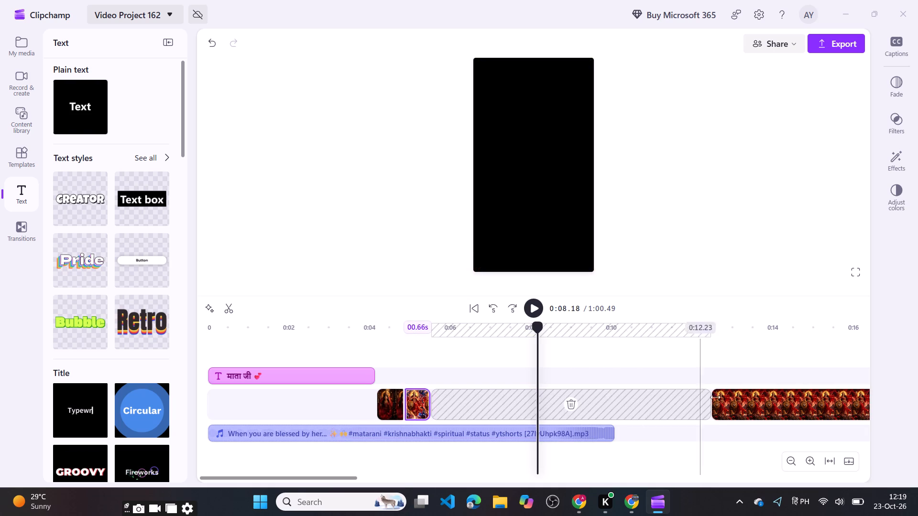
left_click_drag(742, 396, 456, 398)
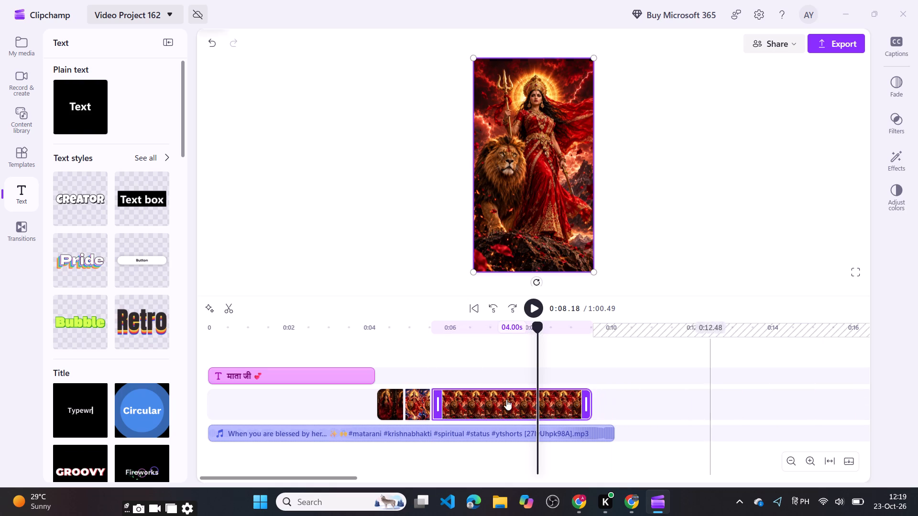
left_click_drag(584, 404, 466, 400)
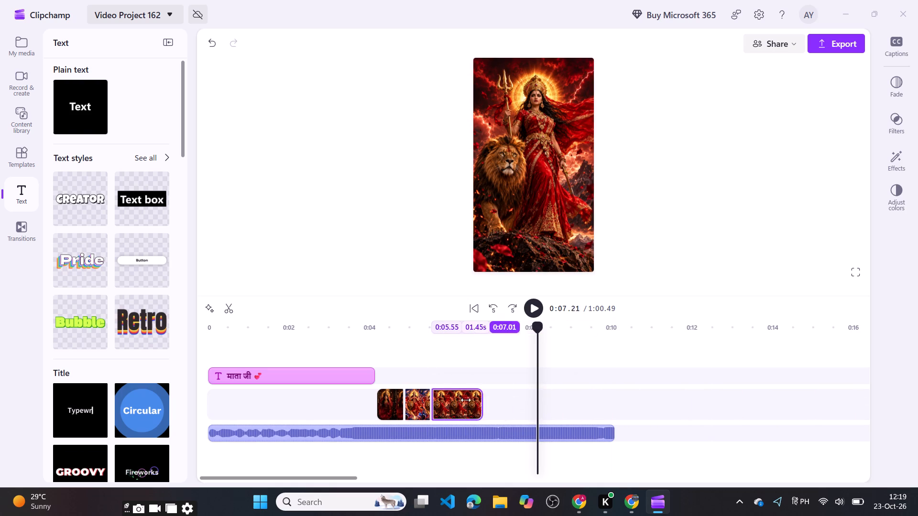
left_click_drag(466, 400, 455, 401)
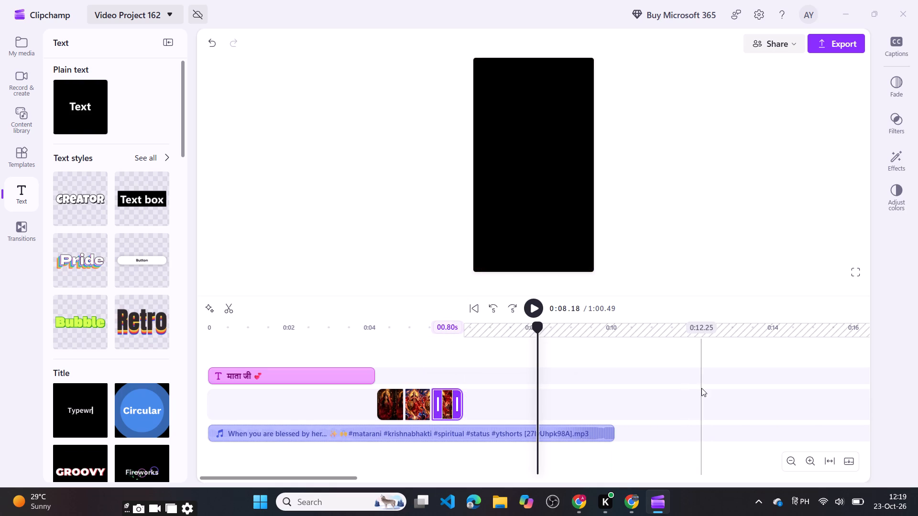
Close the gap after the red trident goddess image and trim the image that follows it to 0.79 s.
left_click(675, 401)
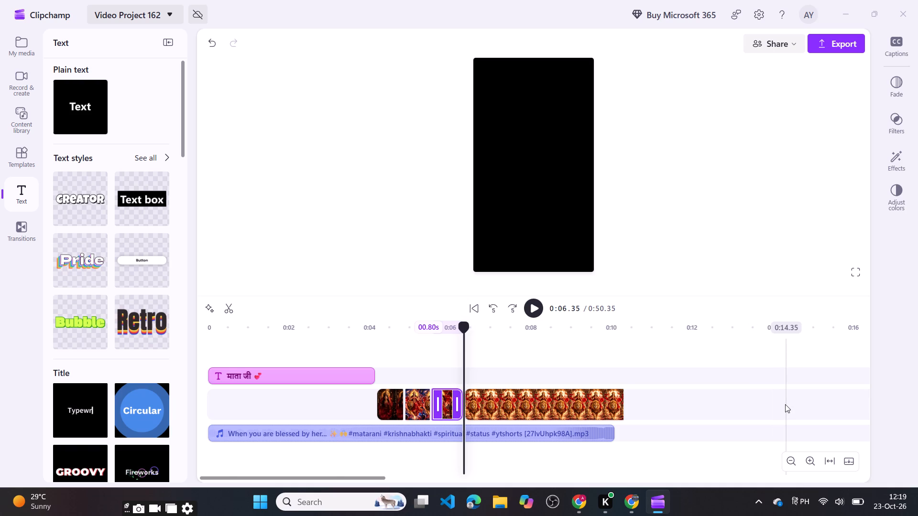
scroll(785, 404, "left", 3)
scroll(611, 398, "right", 2)
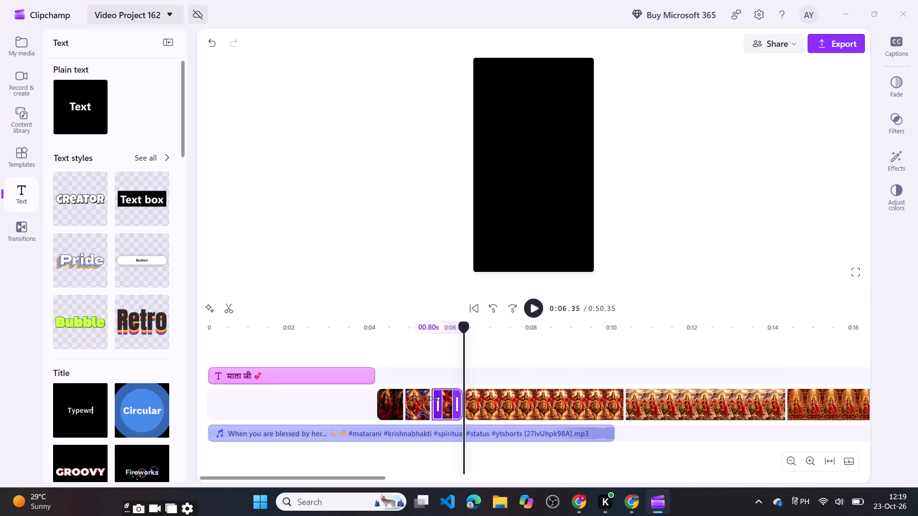
left_click(620, 403)
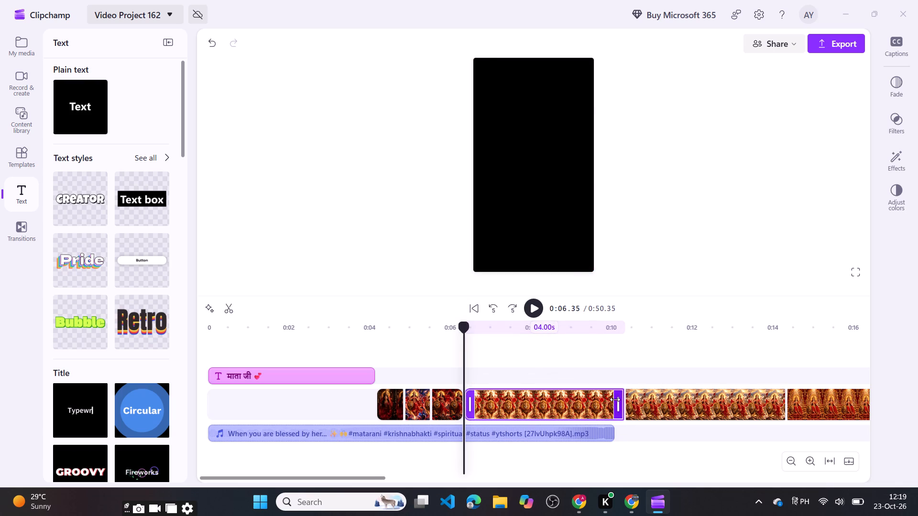
left_click_drag(615, 399, 486, 408)
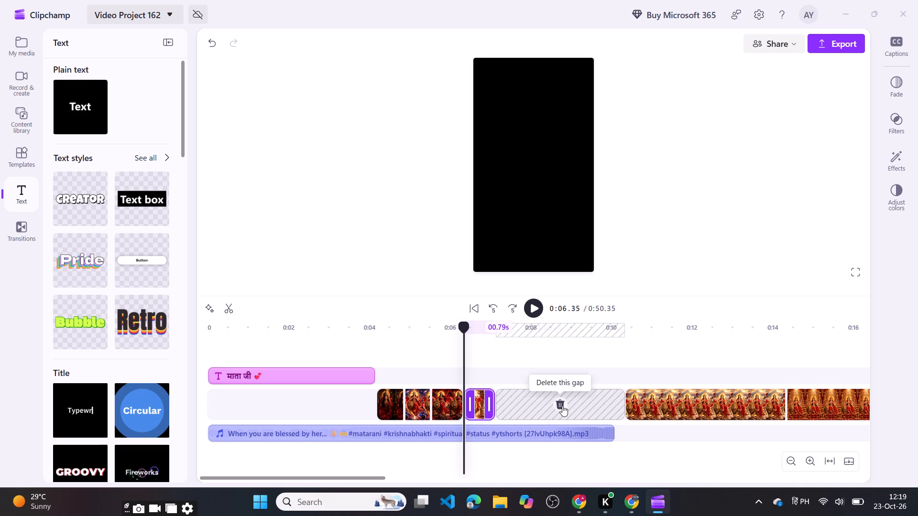
Close the gaps ahead of the Himalayas image and the Golden Temple Goddess with Lion and Lamps image, trimming them to 0.82 s and 0.77 s.
left_click(562, 406)
left_click_drag(652, 405, 598, 405)
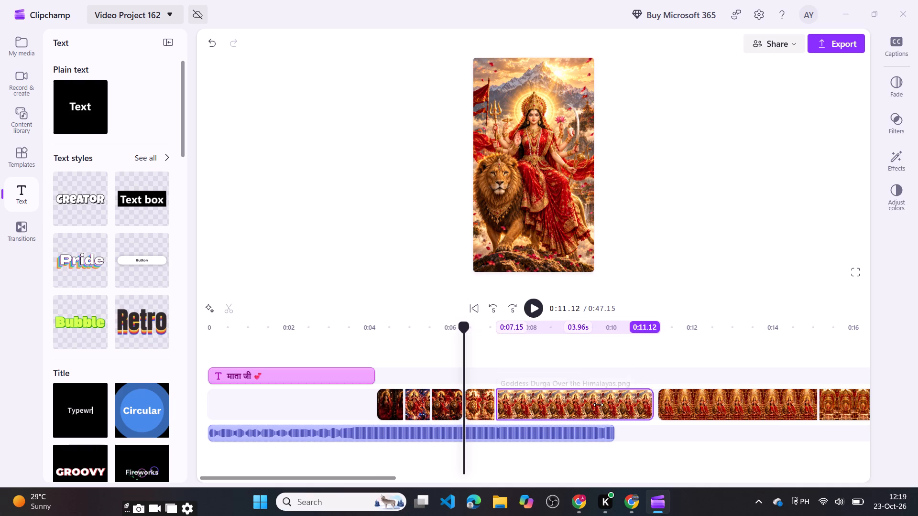
left_click_drag(598, 405, 524, 408)
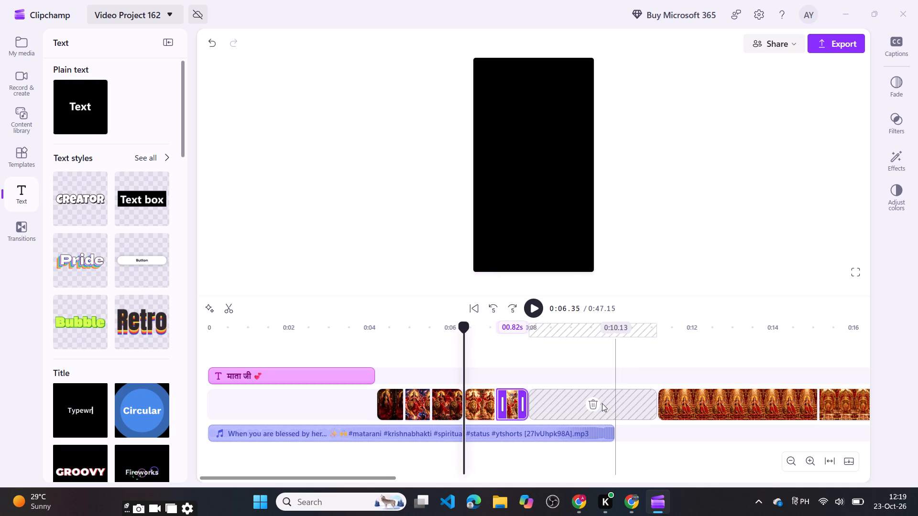
left_click(593, 403)
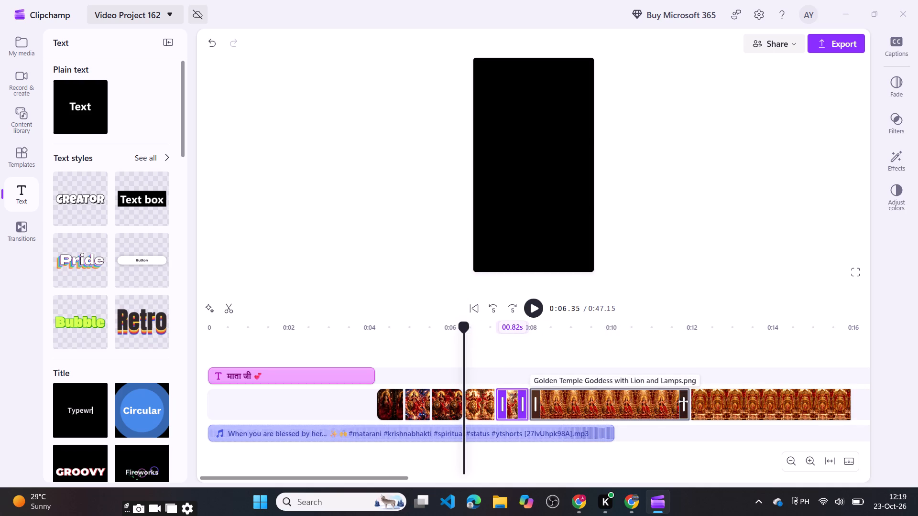
left_click_drag(683, 401, 554, 406)
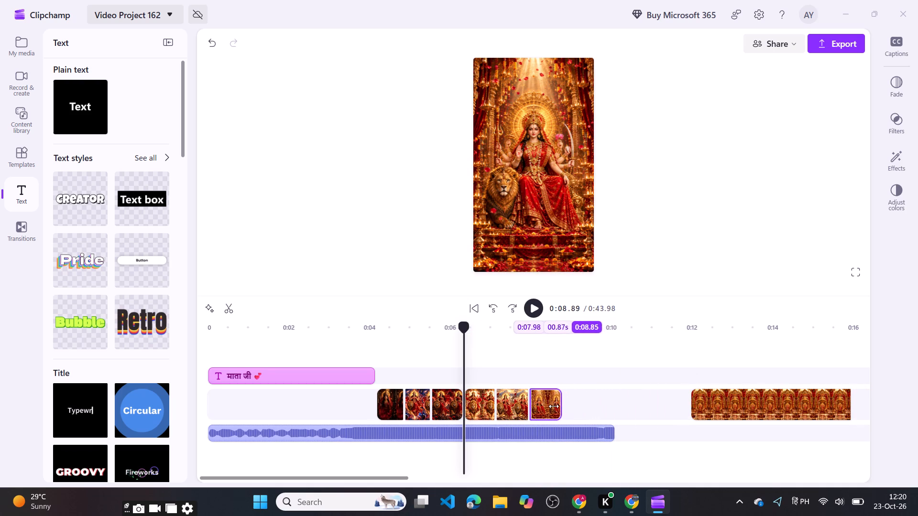
left_click_drag(554, 406, 553, 406)
Close the gaps ahead of the temple doorway image and the seated goddess image after it, trimming them to 0.78 s and 0.58 s.
left_click(623, 405)
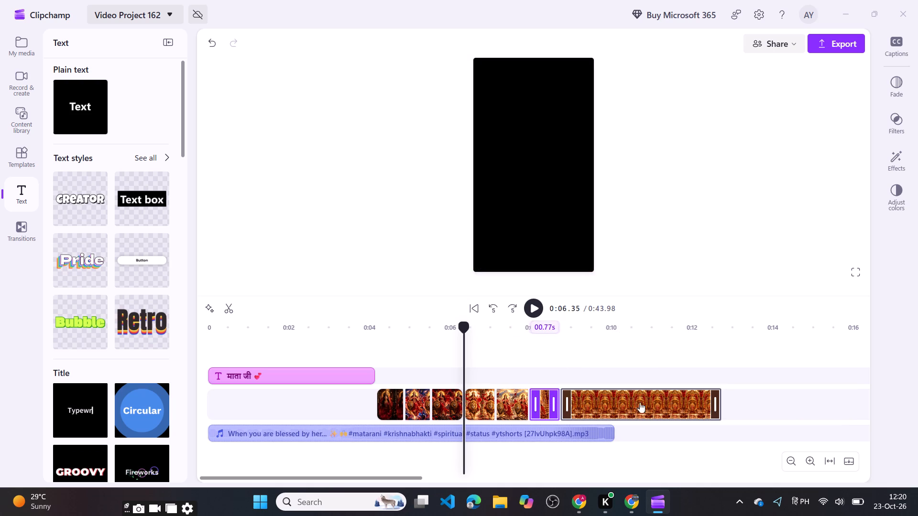
left_click_drag(712, 397, 586, 400)
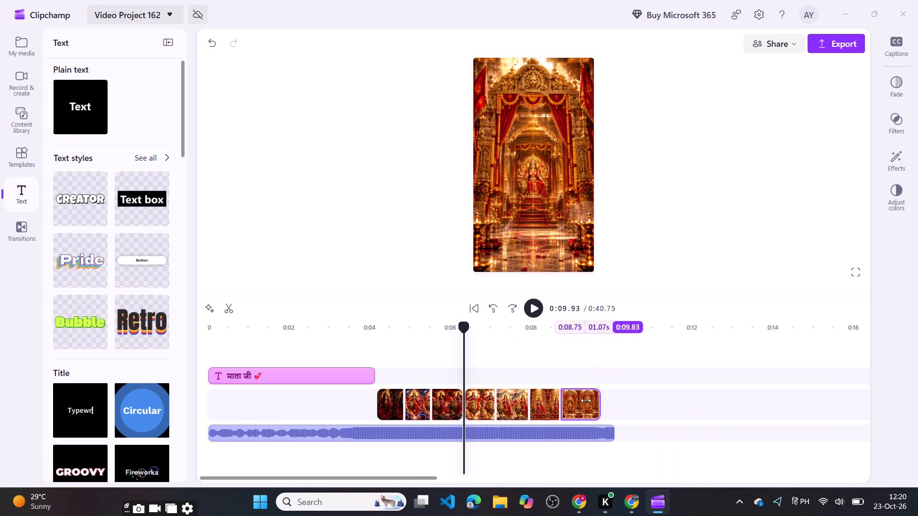
left_click_drag(586, 400, 583, 400)
scroll(738, 404, "left", 3)
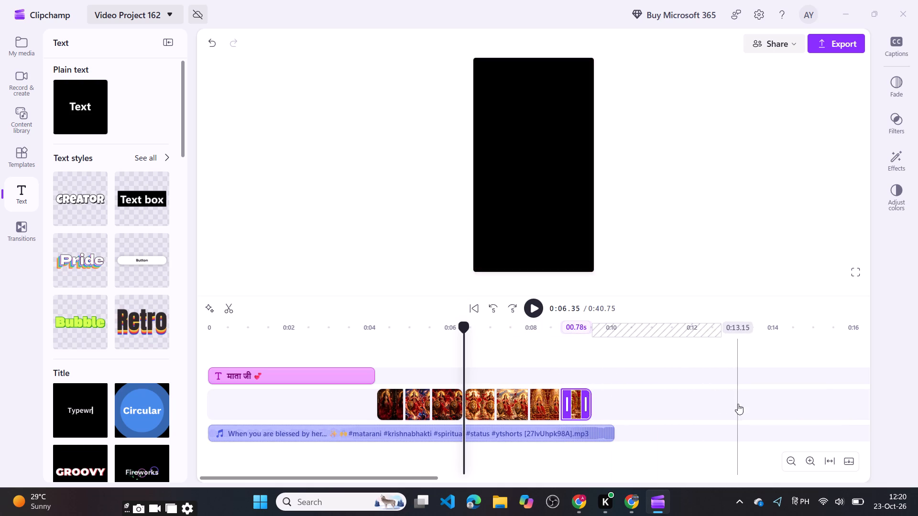
scroll(738, 404, "right", 4)
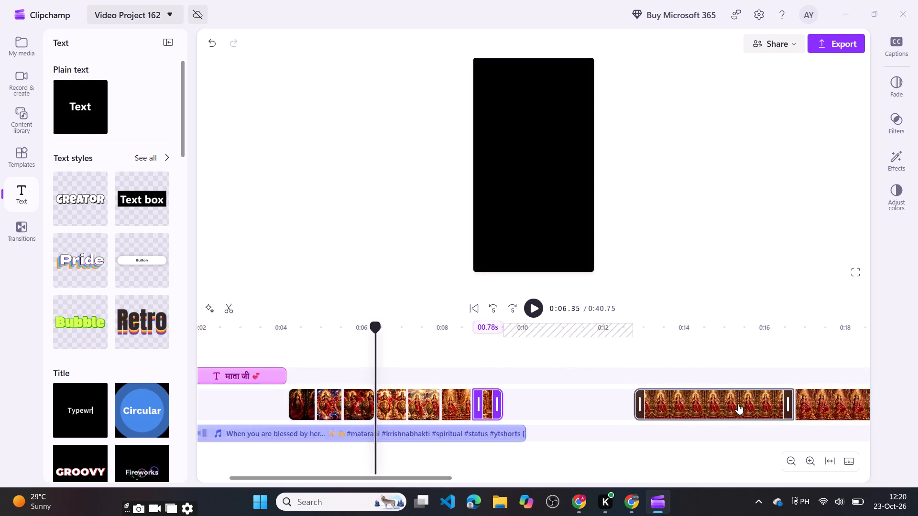
left_click(658, 404)
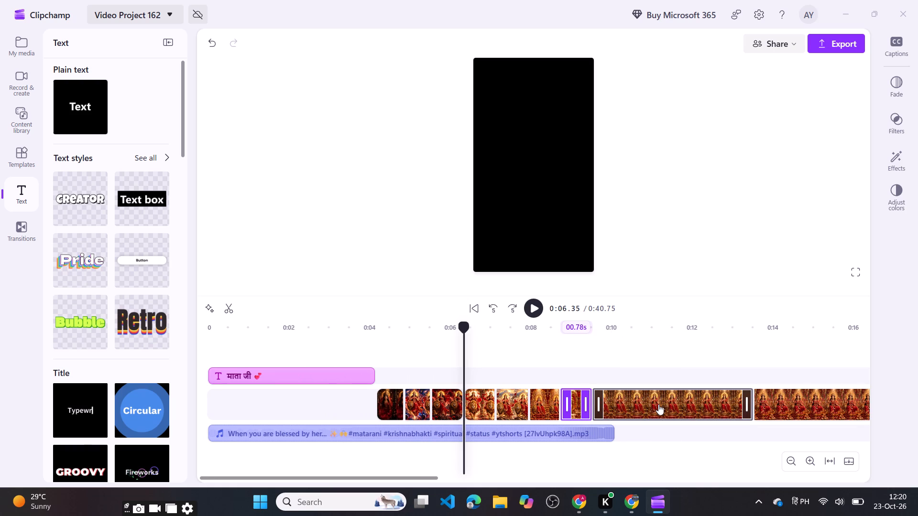
left_click_drag(744, 401, 605, 399)
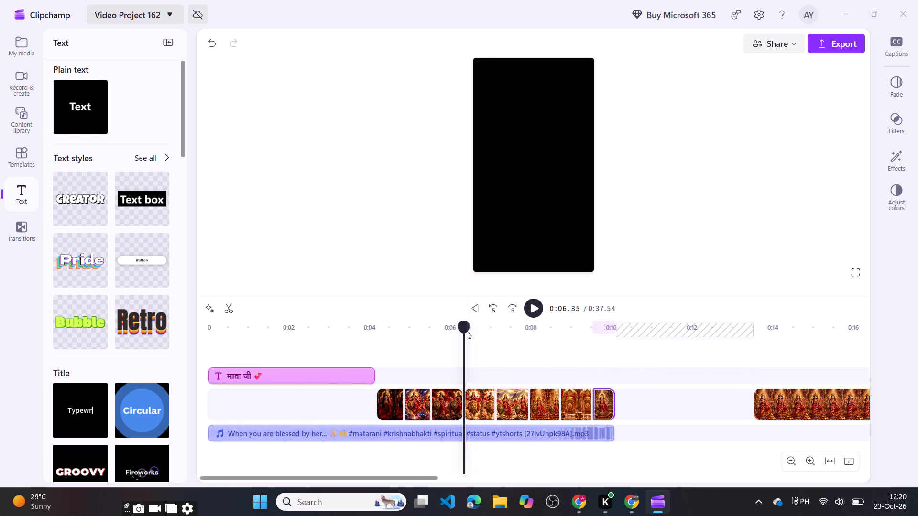
Play the cut sequence against the audio from near the start and close the gap after its last short image.
left_click_drag(465, 330, 219, 310)
key("space")
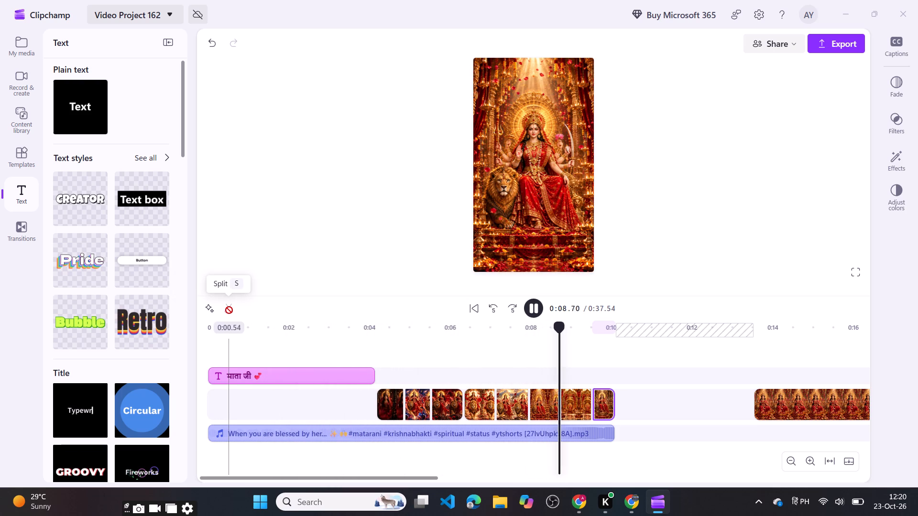
key("space")
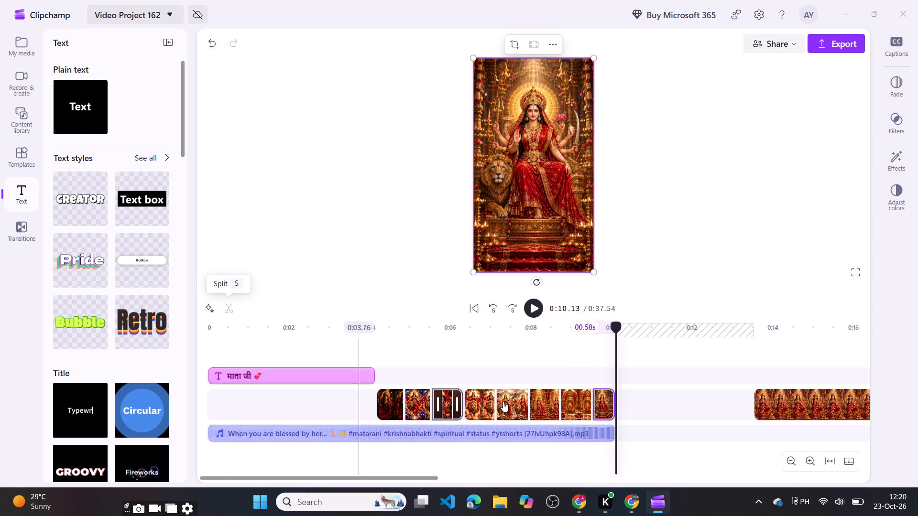
left_click(696, 406)
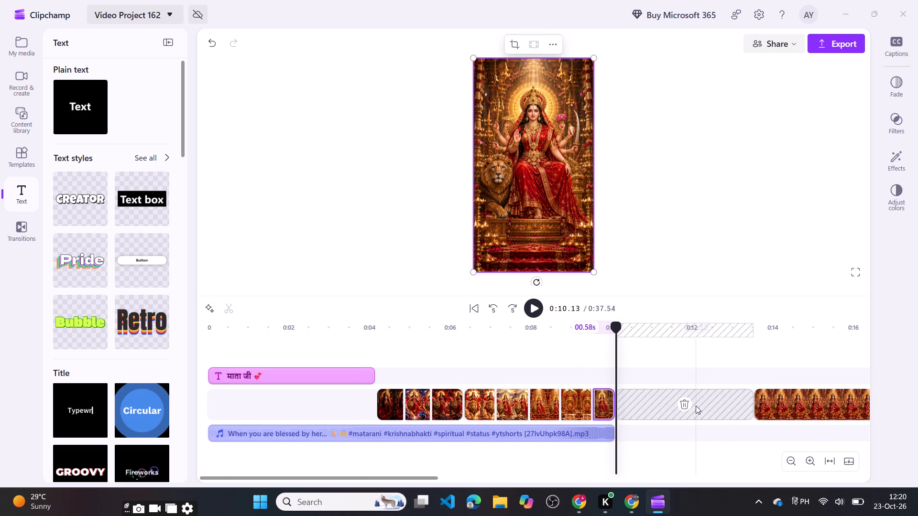
left_click(684, 405)
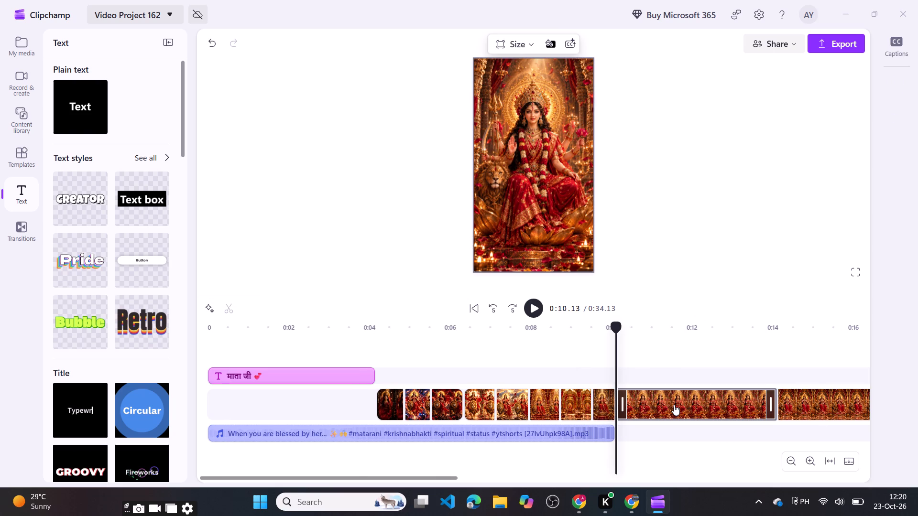
Play through the remaining images and move the pink Radiant Goddess with Lion and Lotuses image to 0:10.13, right after the short clips.
key("space")
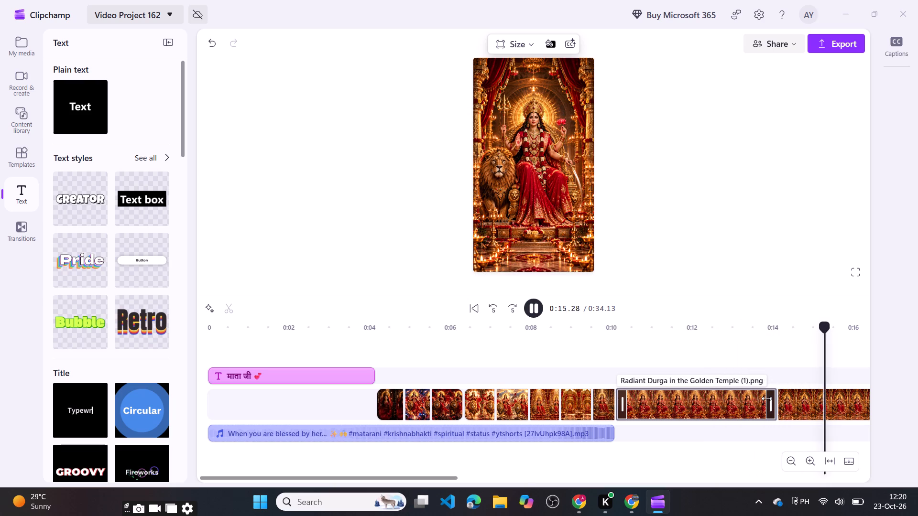
scroll(766, 398, "left", 1)
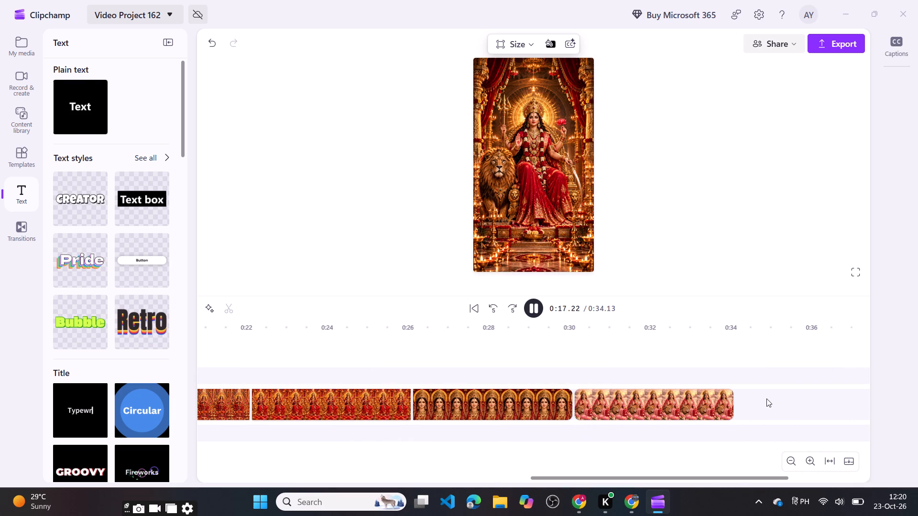
scroll(766, 398, "right", 1)
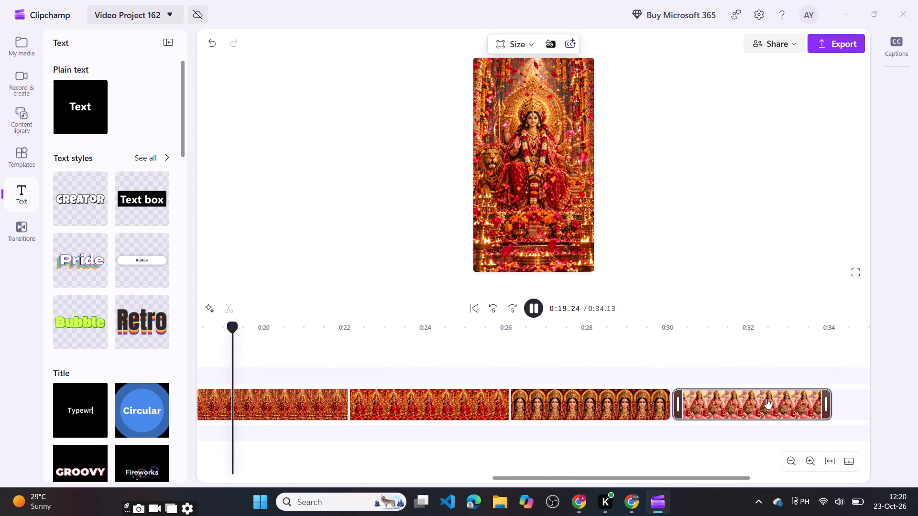
scroll(766, 398, "right", 1)
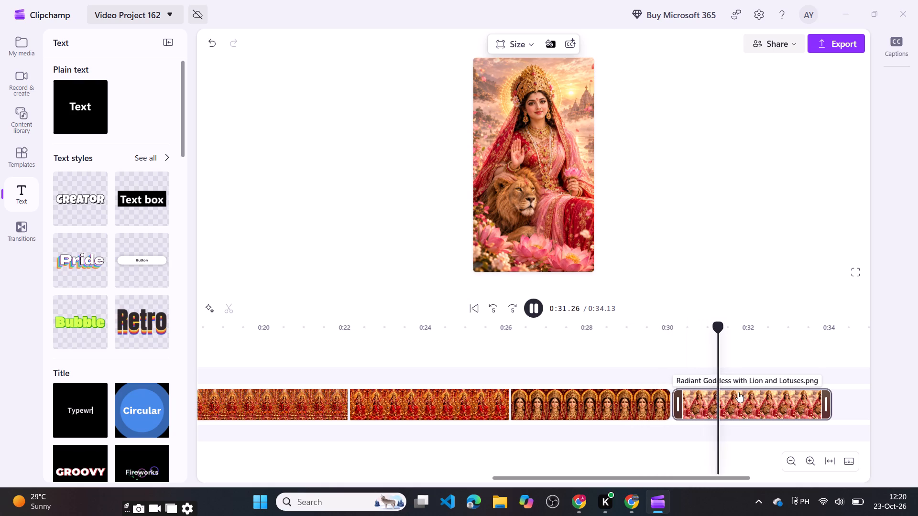
key("space")
scroll(738, 392, "right", 1)
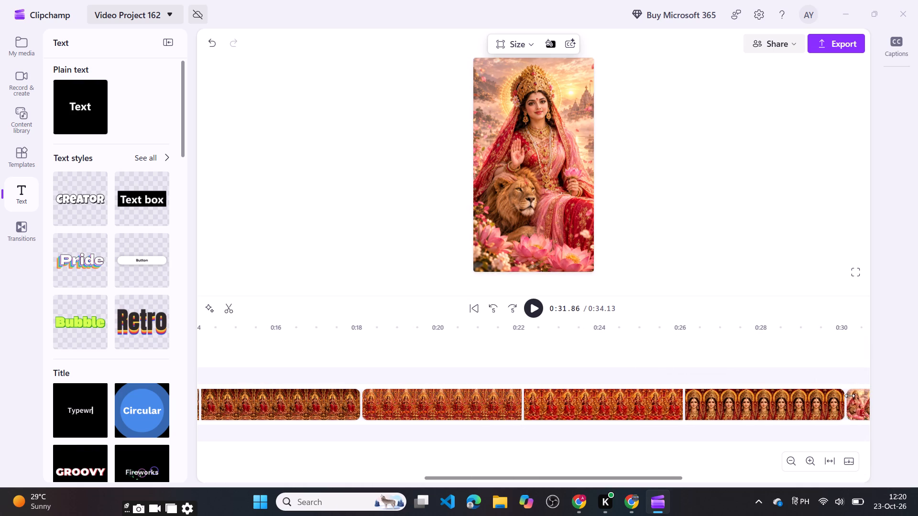
left_click_drag(860, 399, 429, 390)
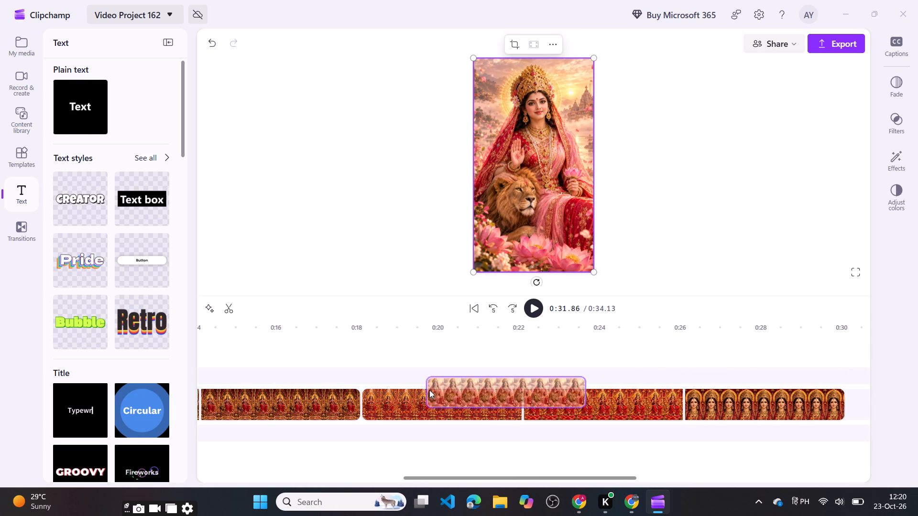
left_click_drag(429, 390, 179, 405)
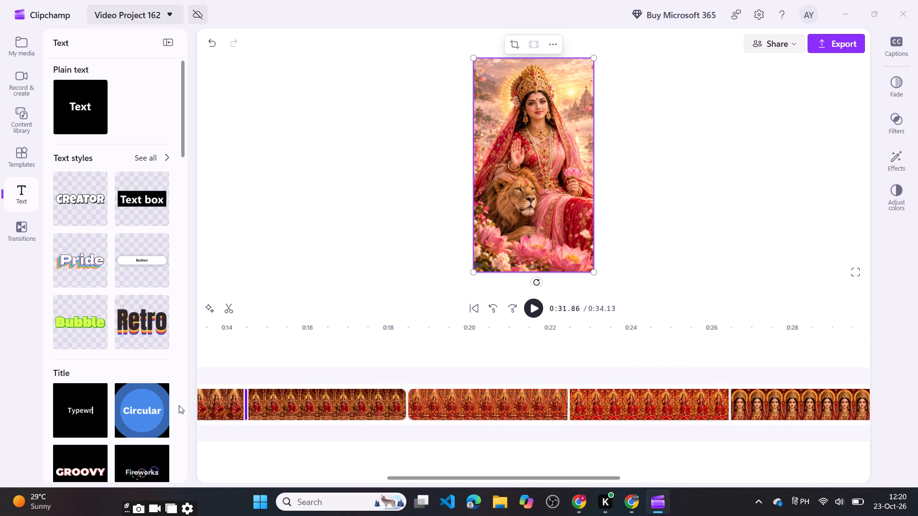
left_click_drag(179, 405, 251, 405)
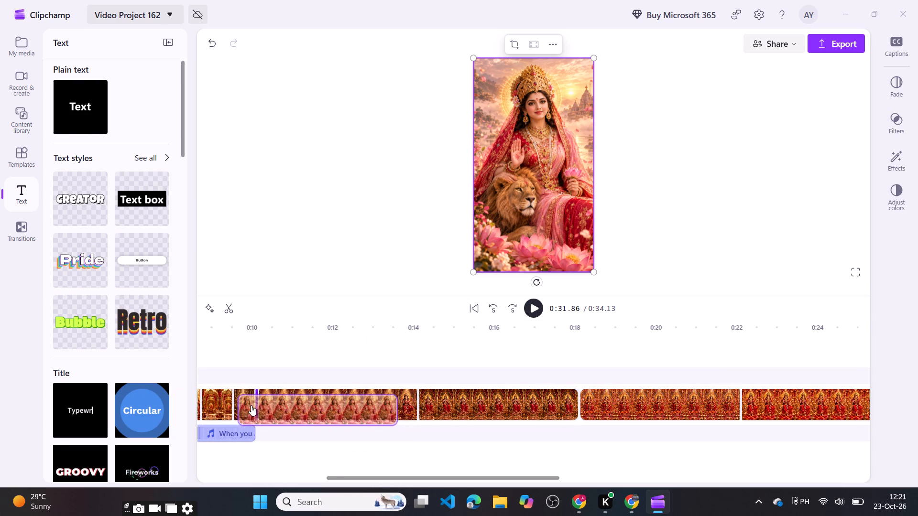
scroll(306, 405, "right", 1)
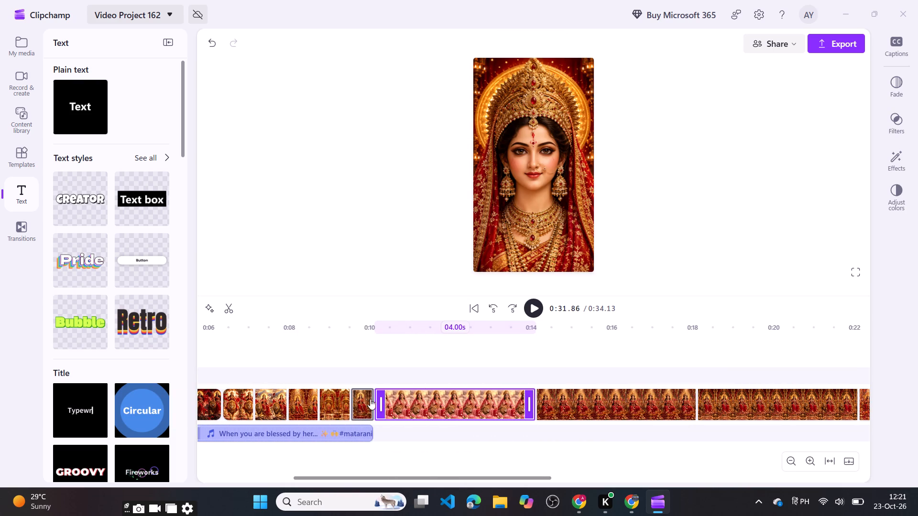
Move the temple doorway image behind the pink lotus image, and put the pink image, trimmed to 1.23 s, in its former place.
left_click(342, 400)
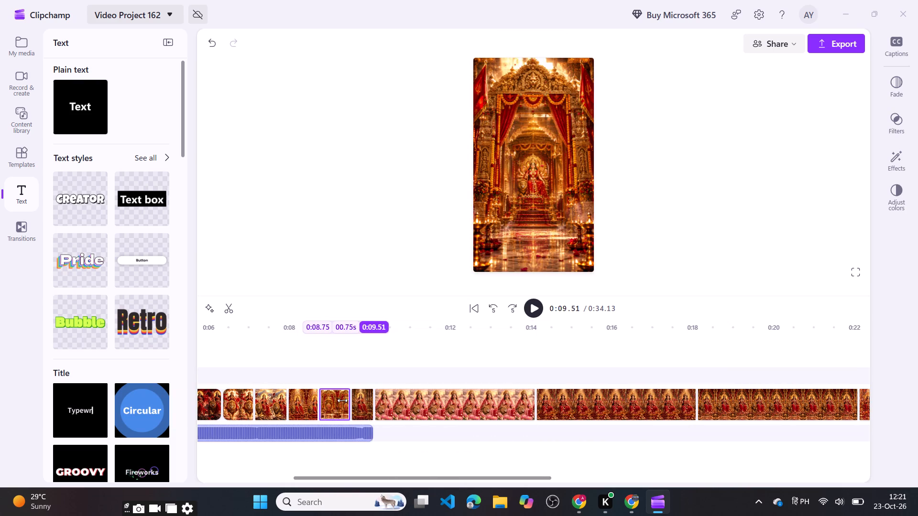
left_click_drag(332, 408, 526, 406)
left_click_drag(526, 406, 419, 406)
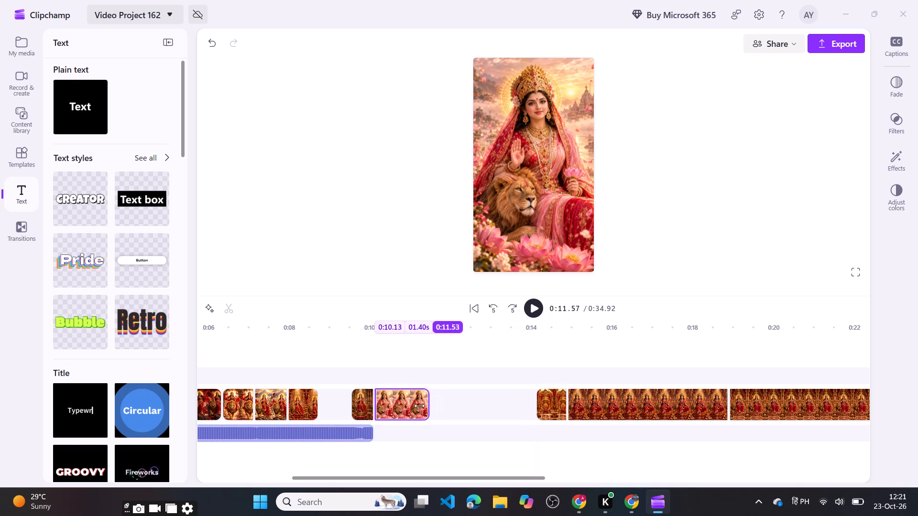
left_click_drag(419, 406, 415, 406)
left_click_drag(397, 408, 339, 413)
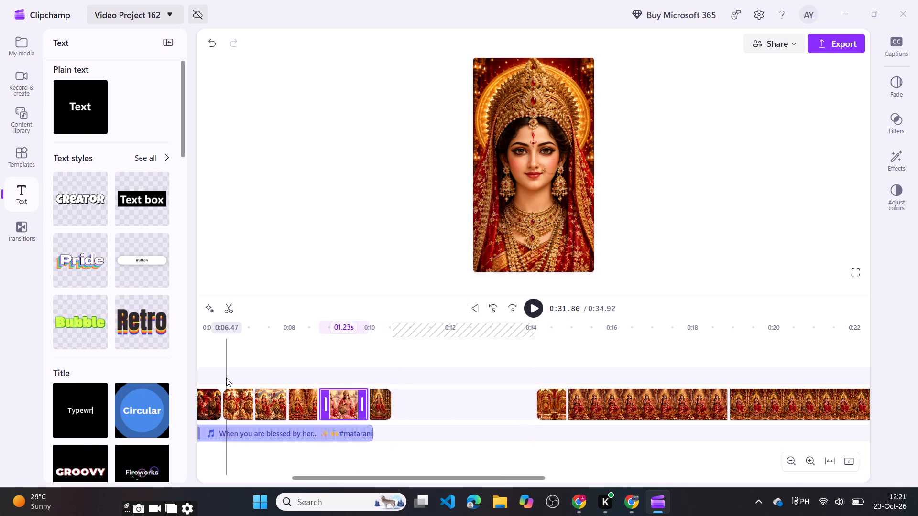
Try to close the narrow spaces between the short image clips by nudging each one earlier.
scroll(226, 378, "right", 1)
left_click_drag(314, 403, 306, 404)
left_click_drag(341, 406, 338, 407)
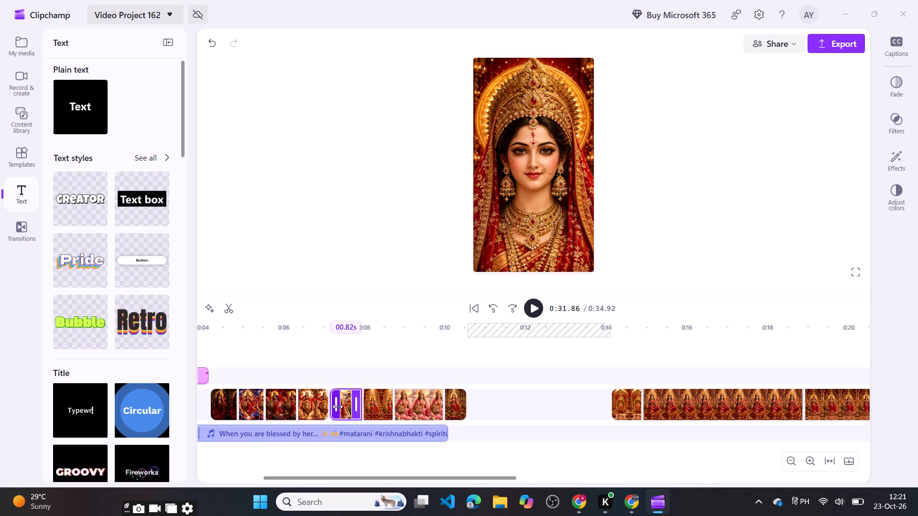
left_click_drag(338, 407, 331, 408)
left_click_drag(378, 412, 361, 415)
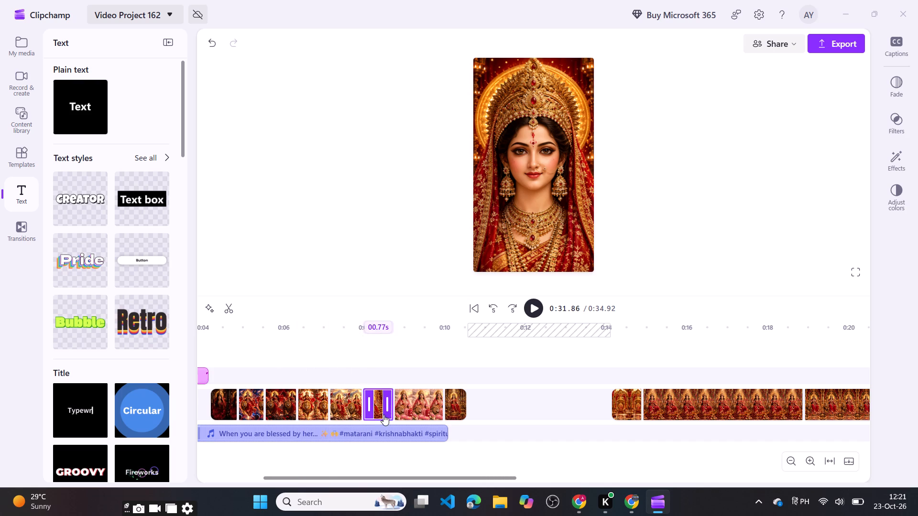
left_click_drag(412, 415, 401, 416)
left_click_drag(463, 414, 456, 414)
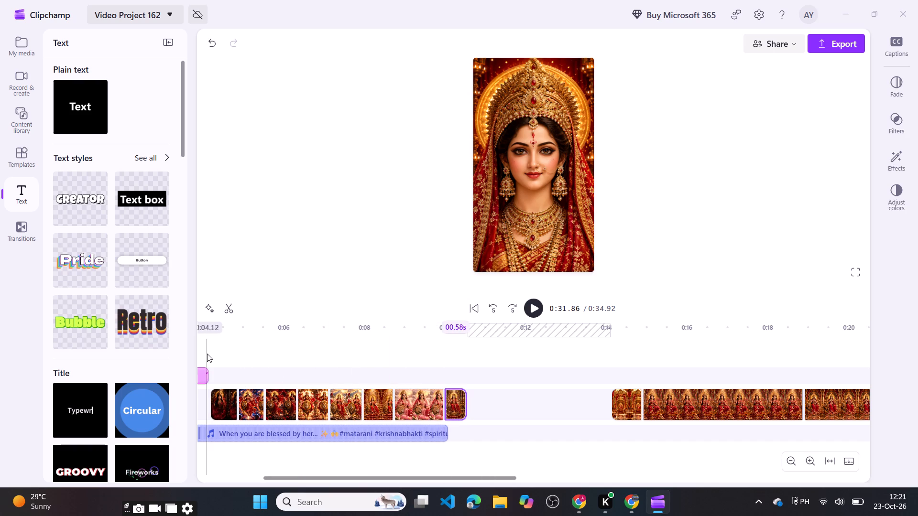
Play the short image cuts against the audio from about 0:04 and check the images around 0:07 to 0:08.
double_click(207, 354)
key("space")
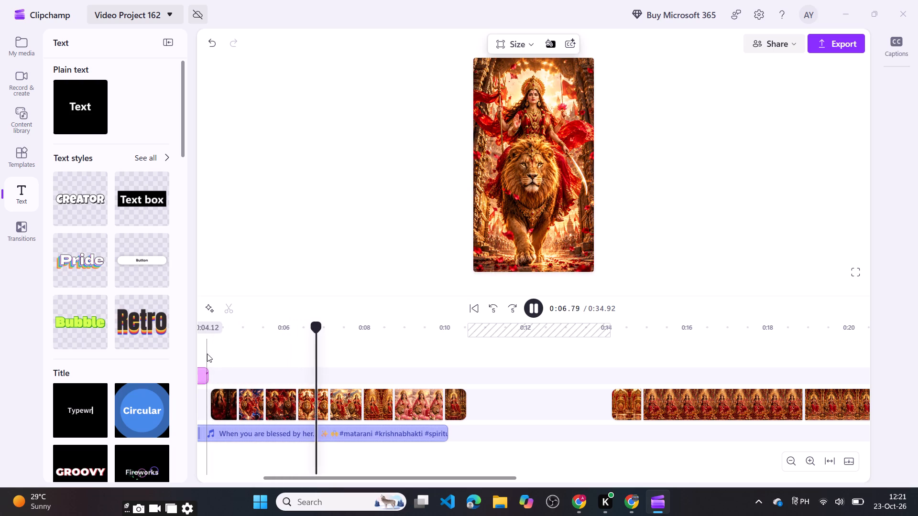
key("Left")
key("Left")
key("Left")
key("Left")
key("Left")
key("Left")
key("Left")
key("Left")
key("Left")
key("Left")
key("Left")
key("Left")
key("Left")
key("Left")
key("Left")
key("Left")
key("Left")
key("Left")
key("Left")
key("Left")
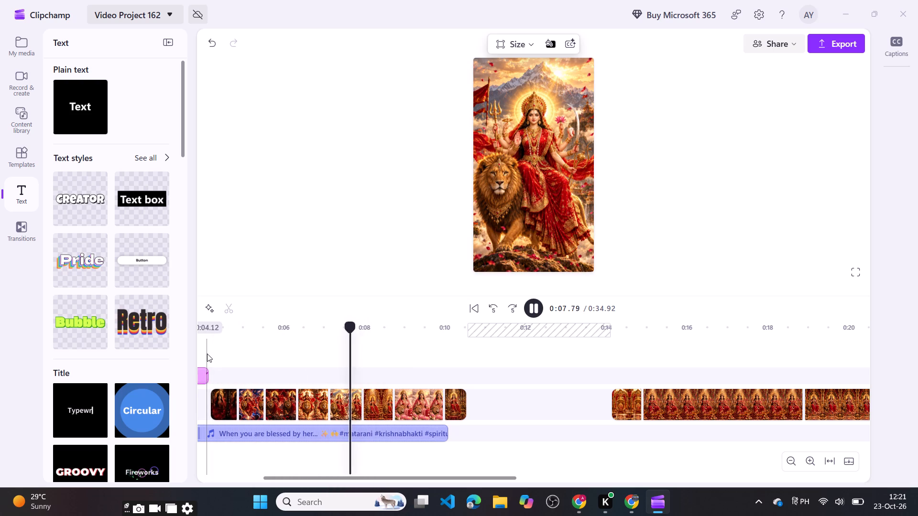
double_click(200, 351)
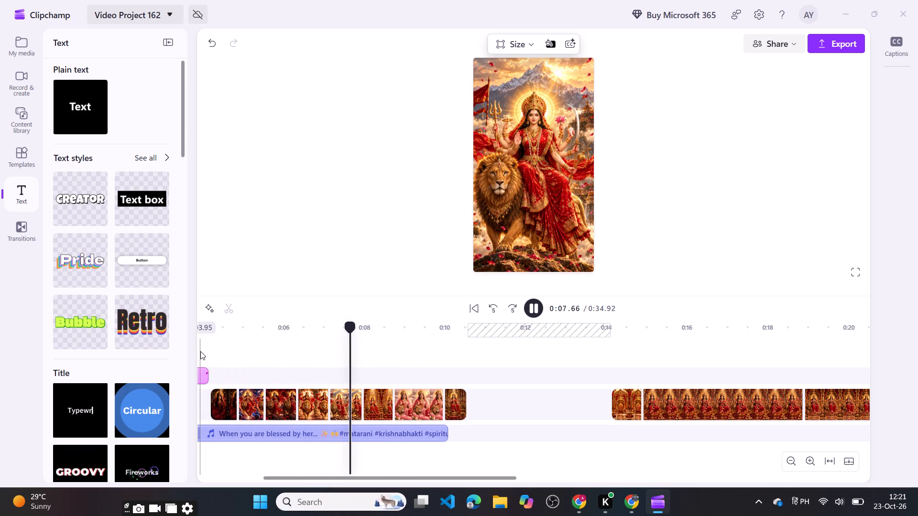
key("space")
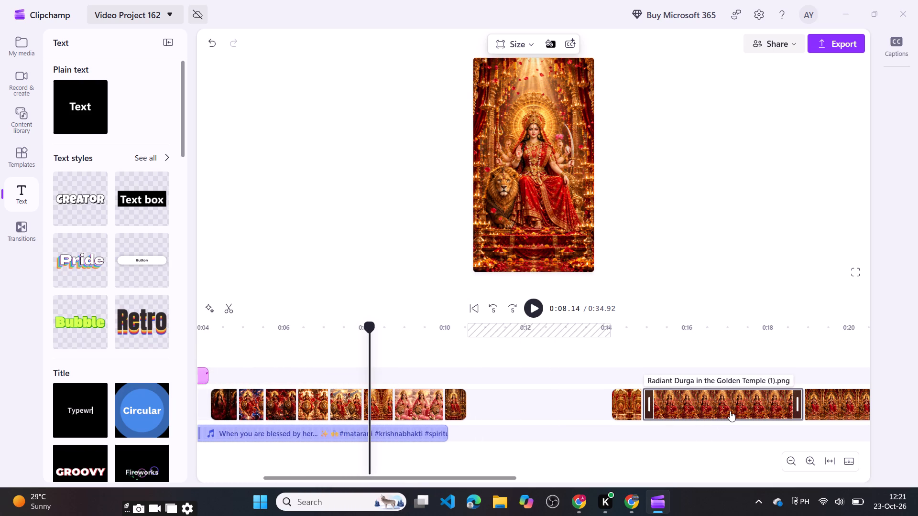
Trim the start of Radiant Durga in the Golden Temple (1) to 2.39 s and move the mountain lion image, at 0.98 s, behind the temple doorway image.
left_click_drag(647, 410, 710, 410)
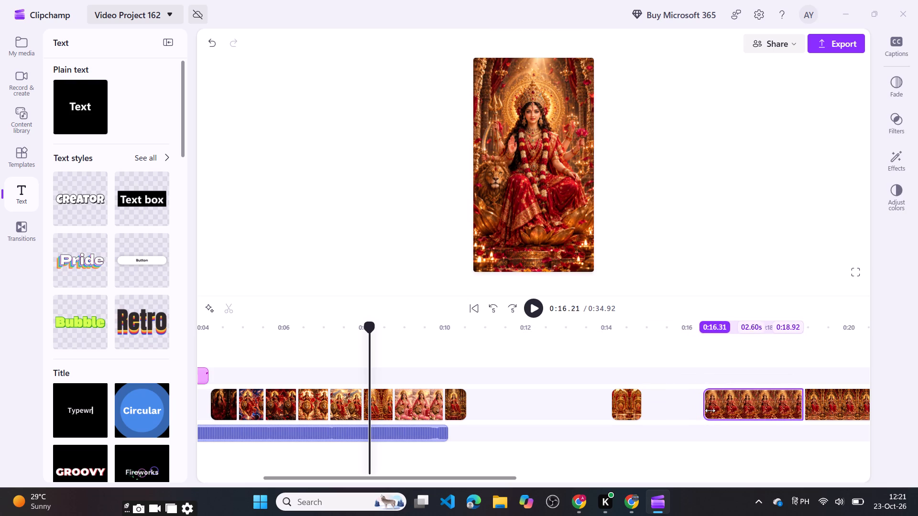
left_click_drag(710, 410, 711, 410)
left_click_drag(351, 400, 407, 405)
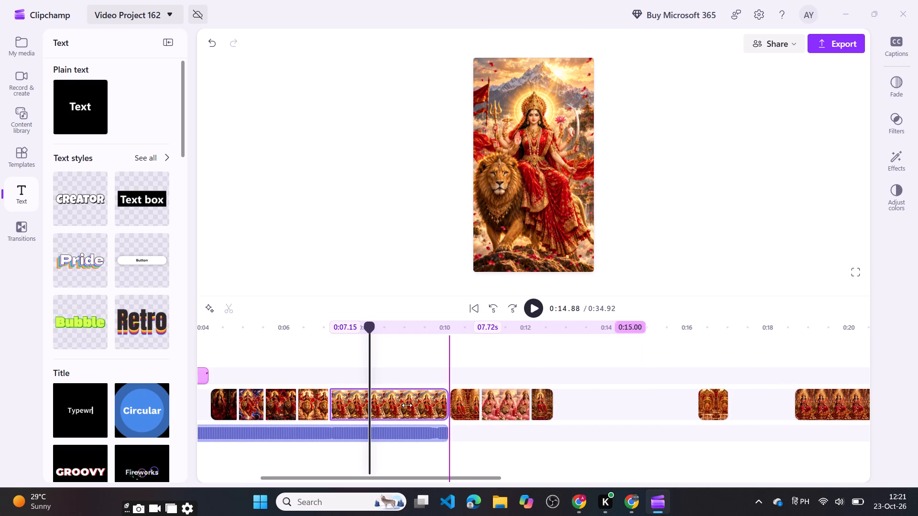
left_click_drag(407, 405, 358, 407)
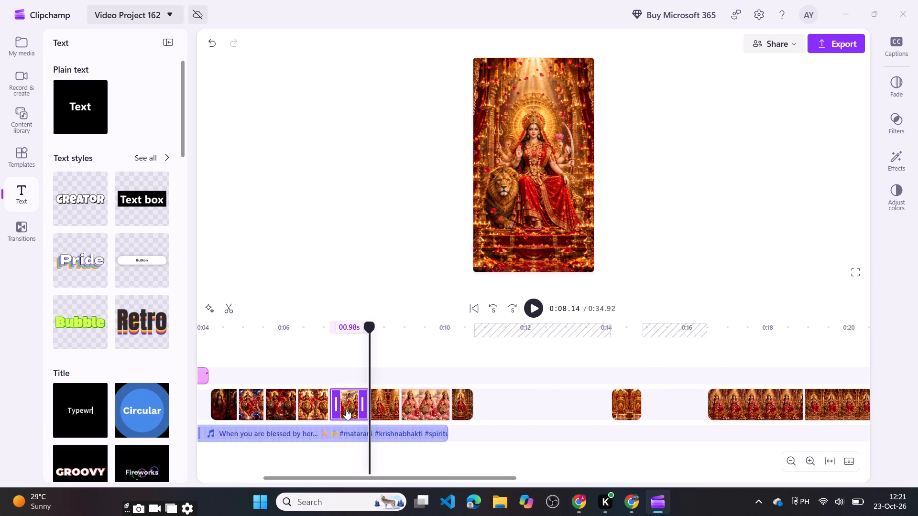
left_click_drag(346, 409, 660, 408)
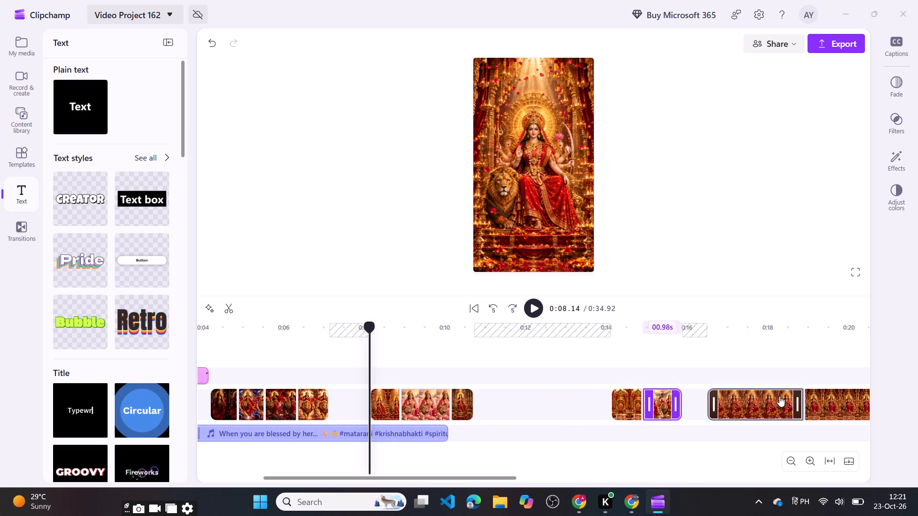
Put the Radiant Durga in the Golden Temple (1) image in the vacated place at 0:07.15, trimmed to 0.87 s, and close the gap after it.
left_click(779, 396)
double_click(779, 396)
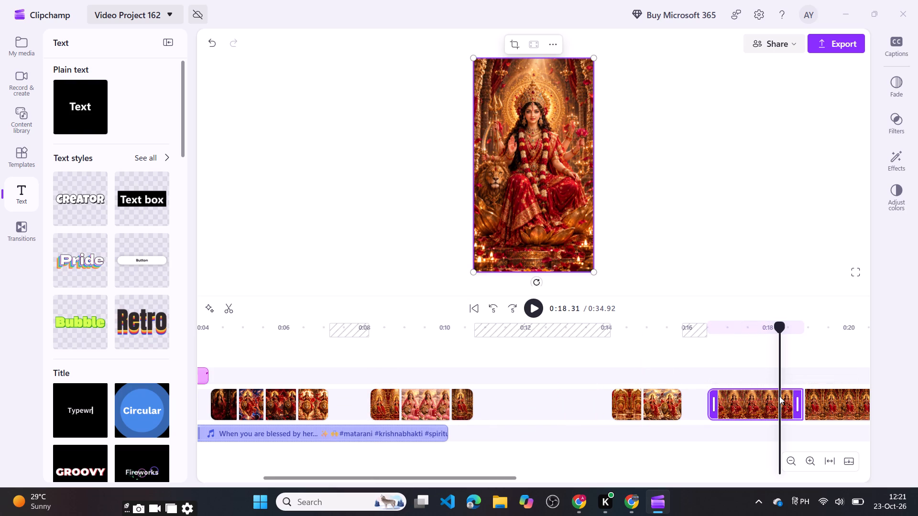
scroll(779, 396, "left", 1)
double_click(825, 398)
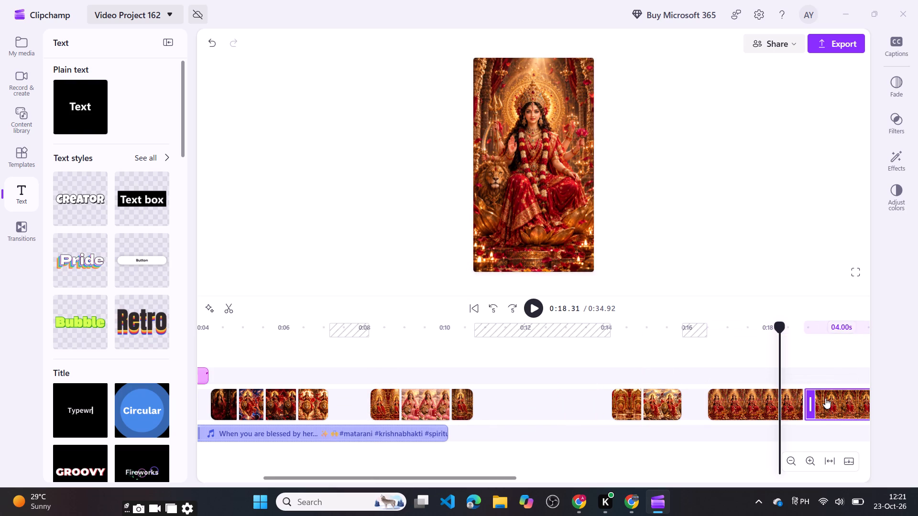
left_click(771, 405)
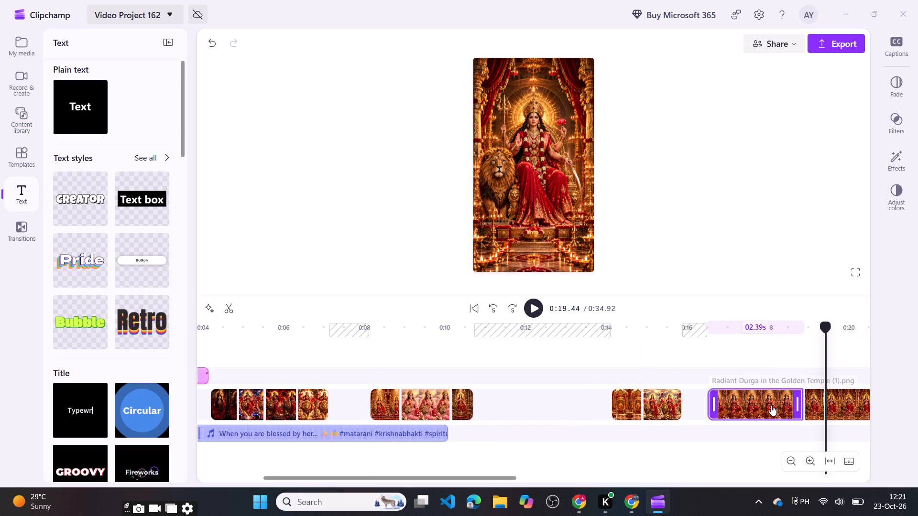
left_click_drag(771, 405, 380, 405)
left_click_drag(420, 400, 361, 408)
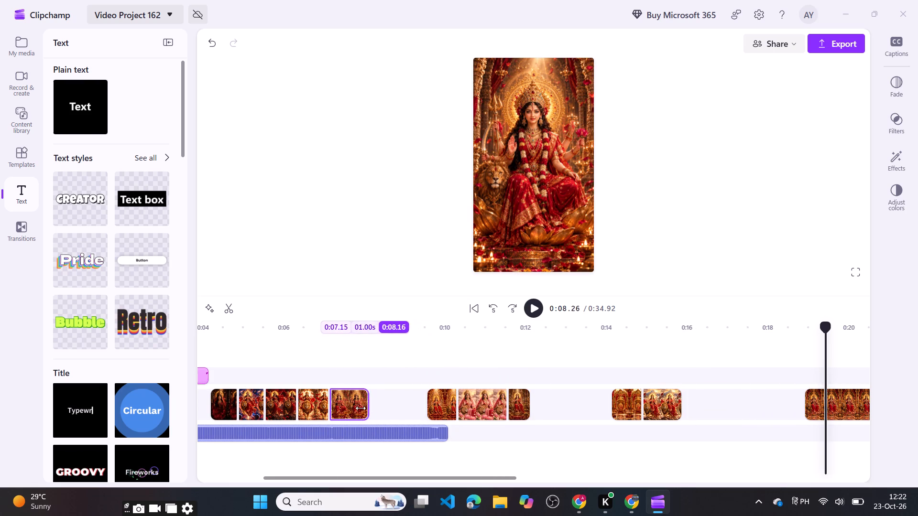
left_click_drag(361, 408, 358, 409)
left_click(394, 403)
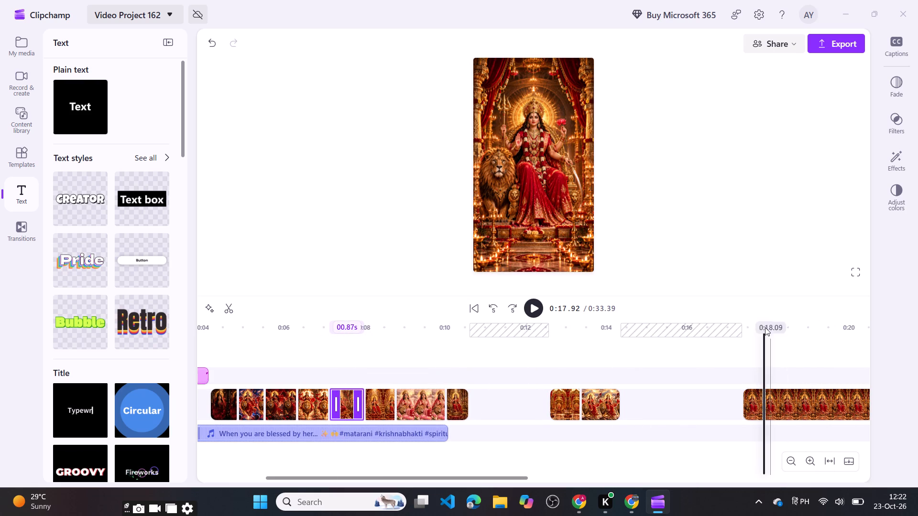
Play the short image cuts against the audio, through the swapped-in image and into the pink lotus image.
left_click_drag(759, 325, 173, 347)
key("space")
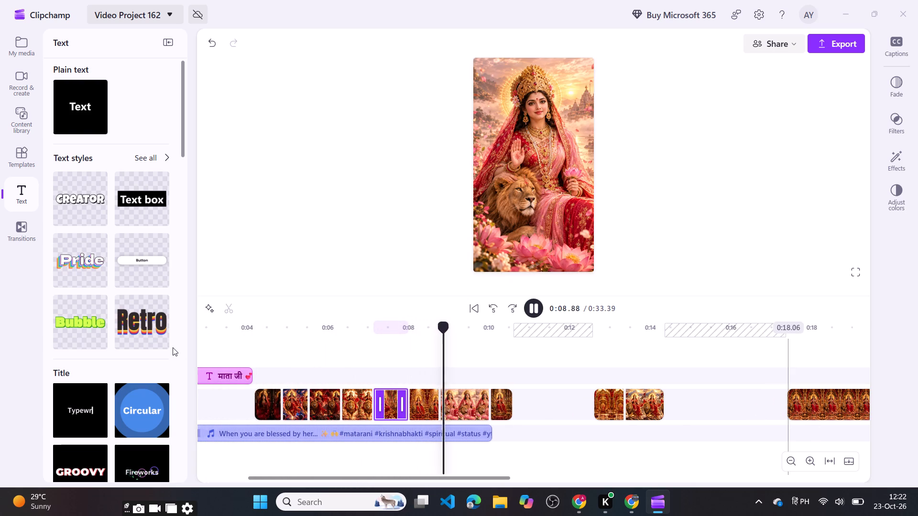
key("space")
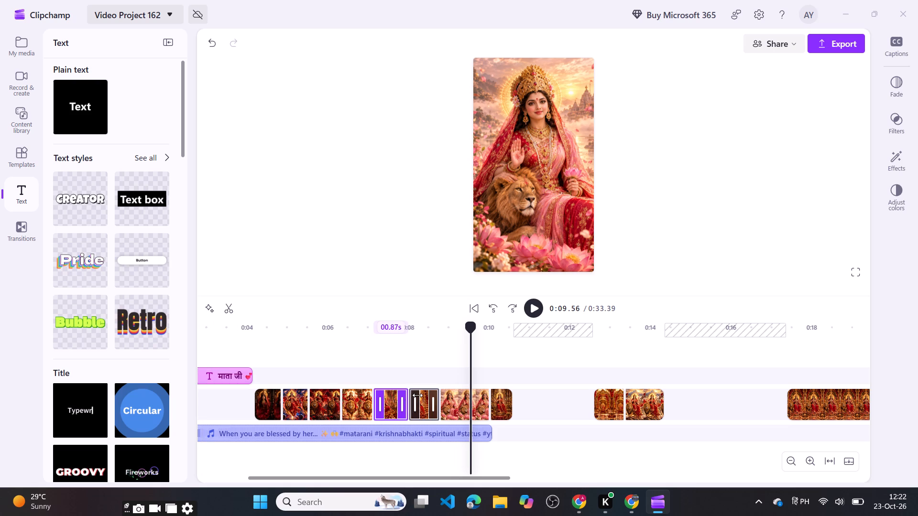
Compare the short throne image at about 0:08 with the remaining long images towards the end of the timeline.
left_click(422, 398)
double_click(422, 398)
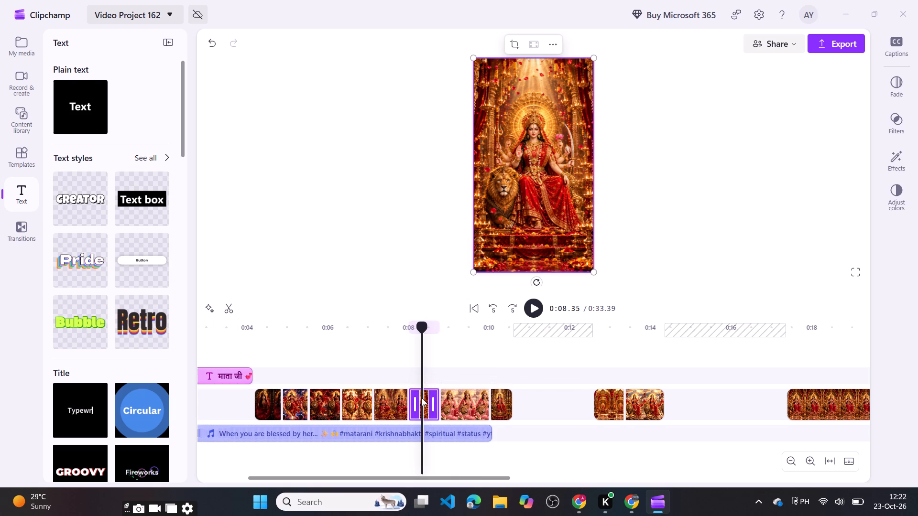
scroll(673, 413, "left", 1)
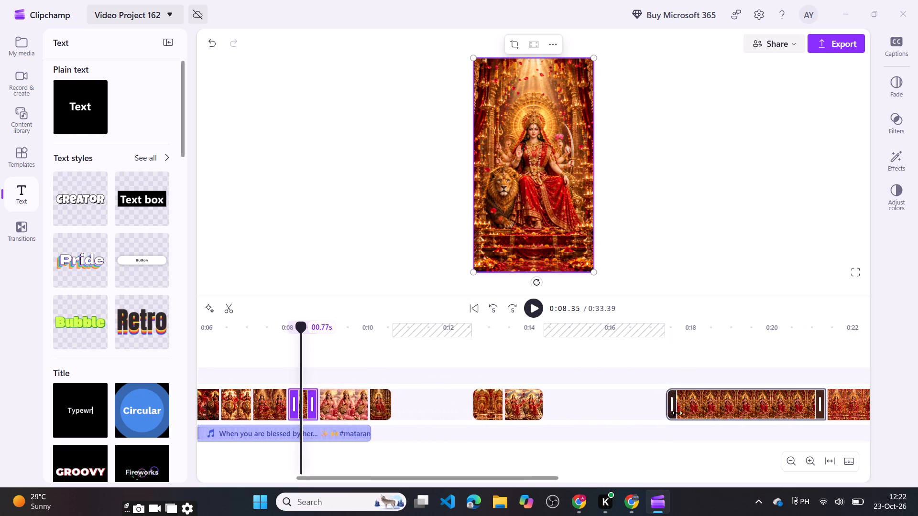
double_click(737, 399)
scroll(737, 399, "left", 1)
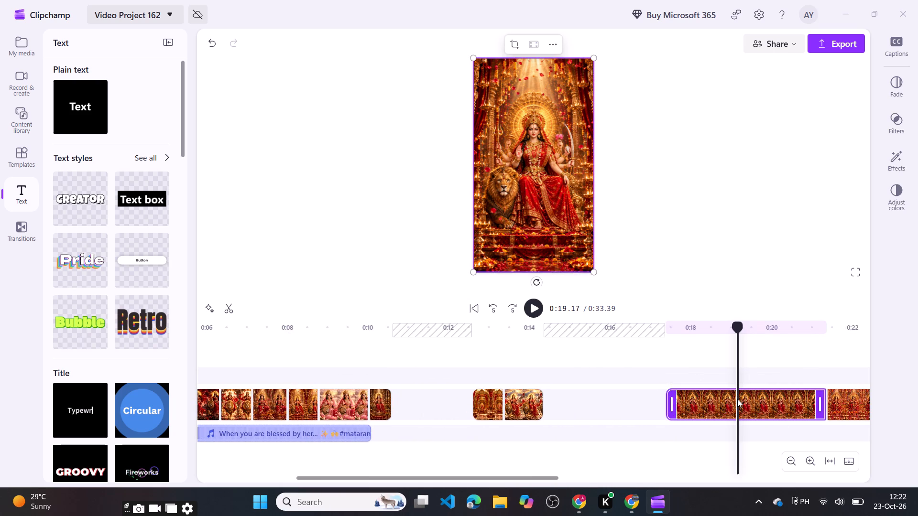
scroll(841, 404, "left", 2)
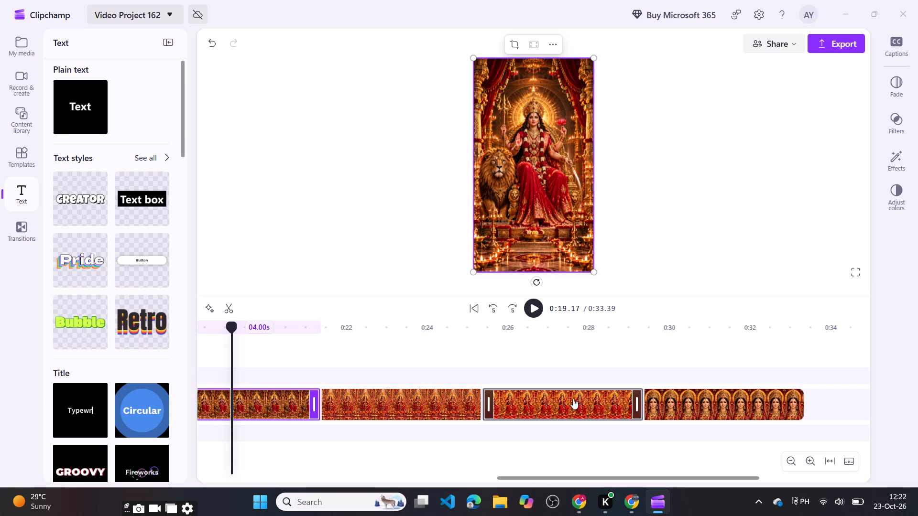
double_click(570, 399)
double_click(423, 387)
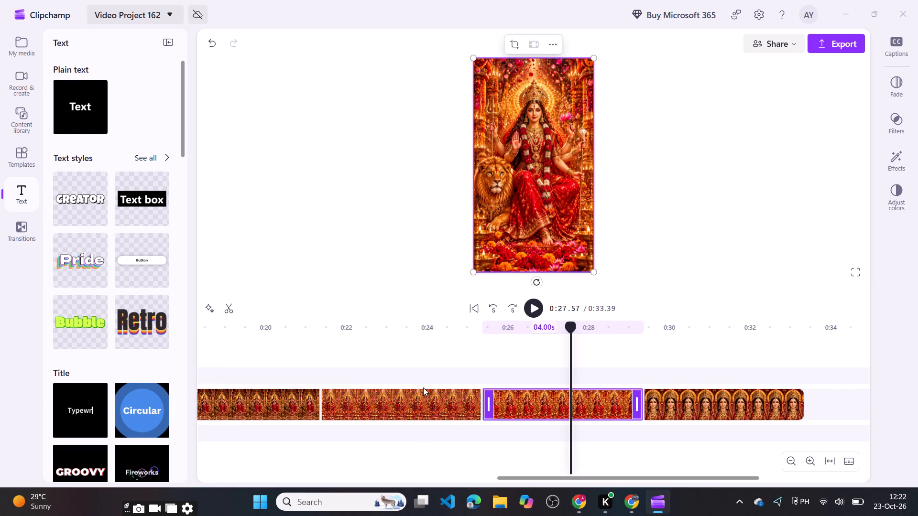
double_click(560, 396)
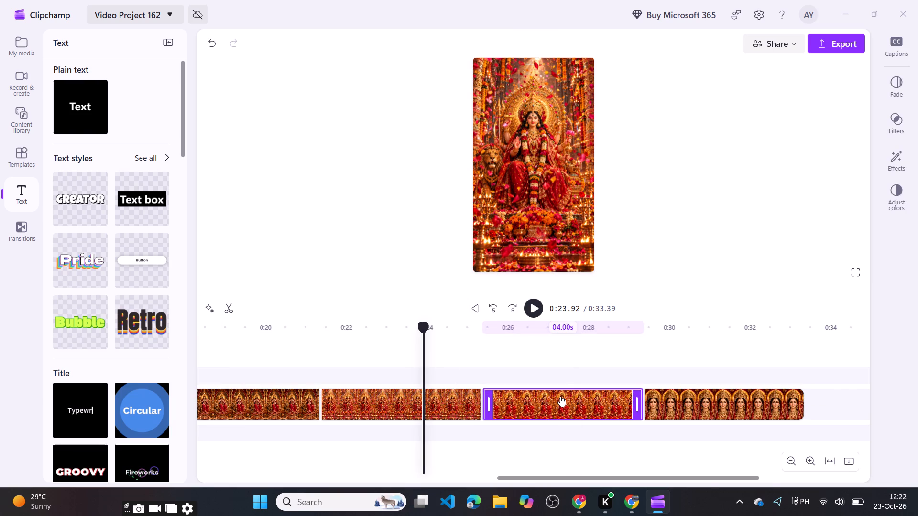
double_click(695, 399)
double_click(579, 387)
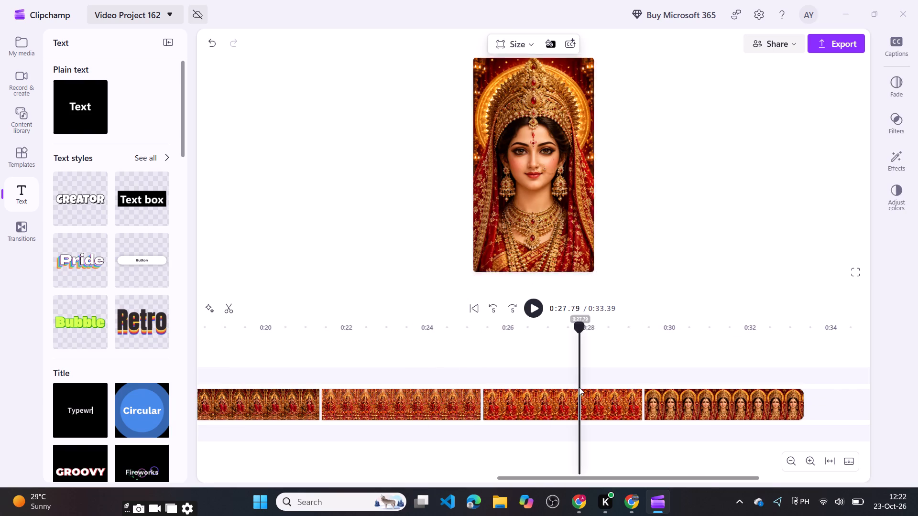
double_click(404, 394)
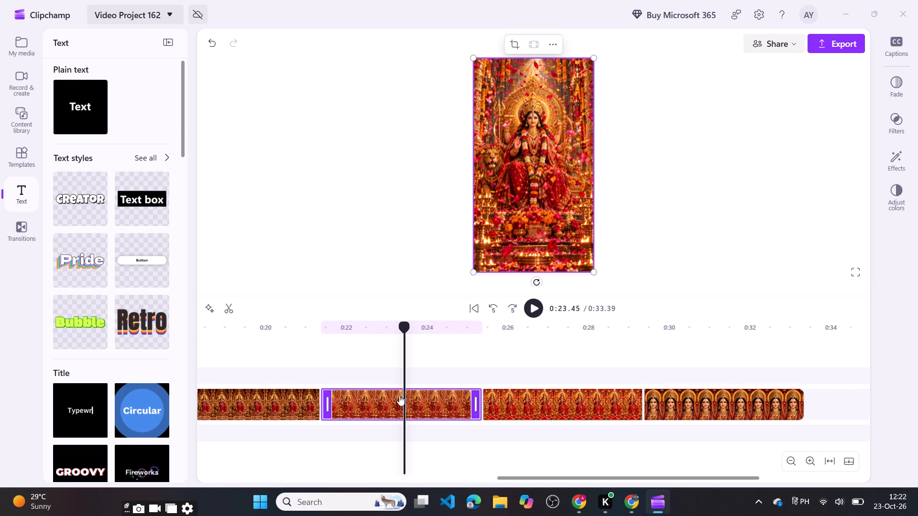
double_click(283, 408)
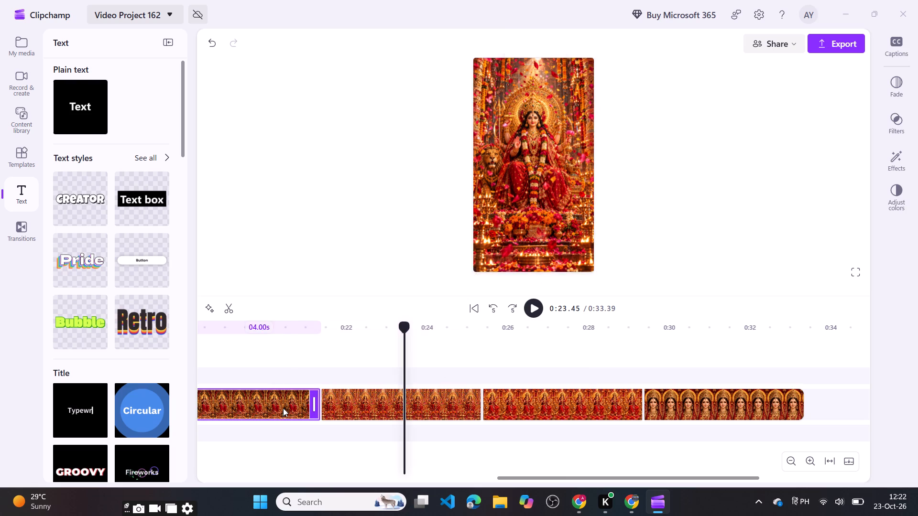
scroll(283, 408, "right", 1)
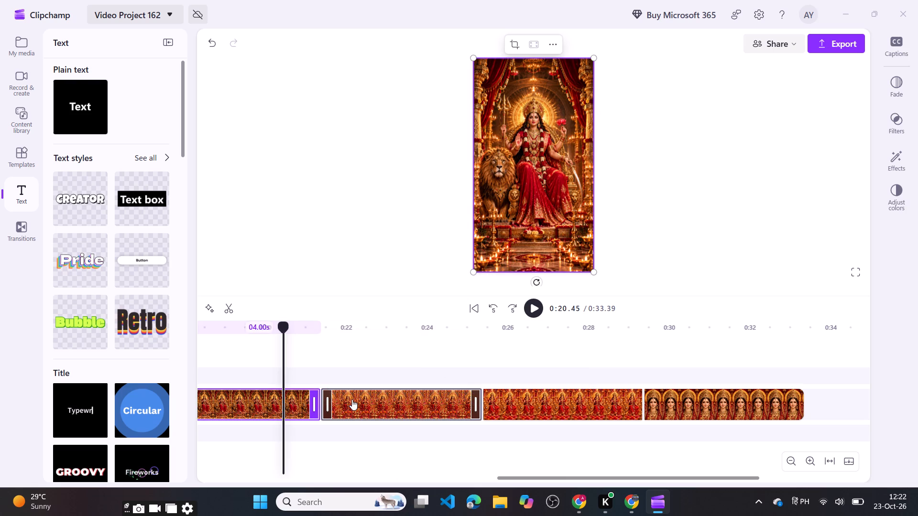
scroll(352, 399, "right", 1)
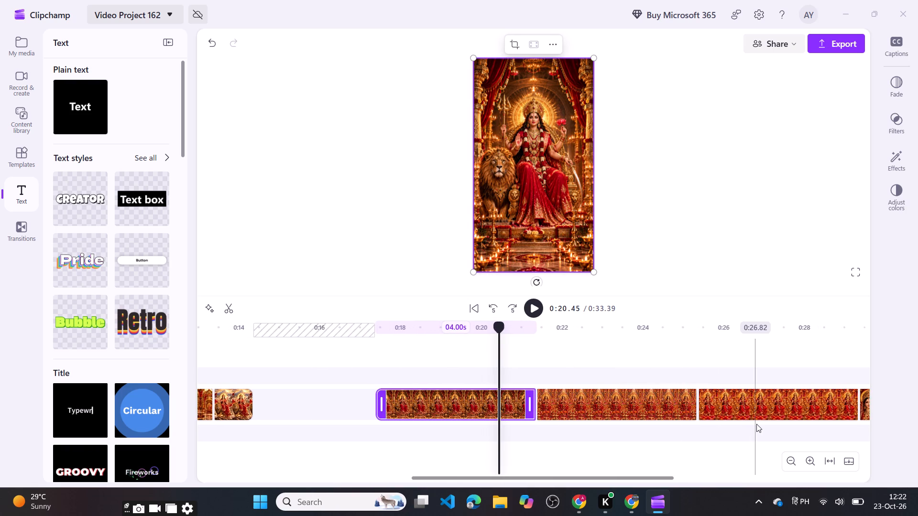
Trim Radiant Goddess Durga in a Flower-Filled Temple to 2.30 s and move it directly behind the mountain lion image.
double_click(746, 416)
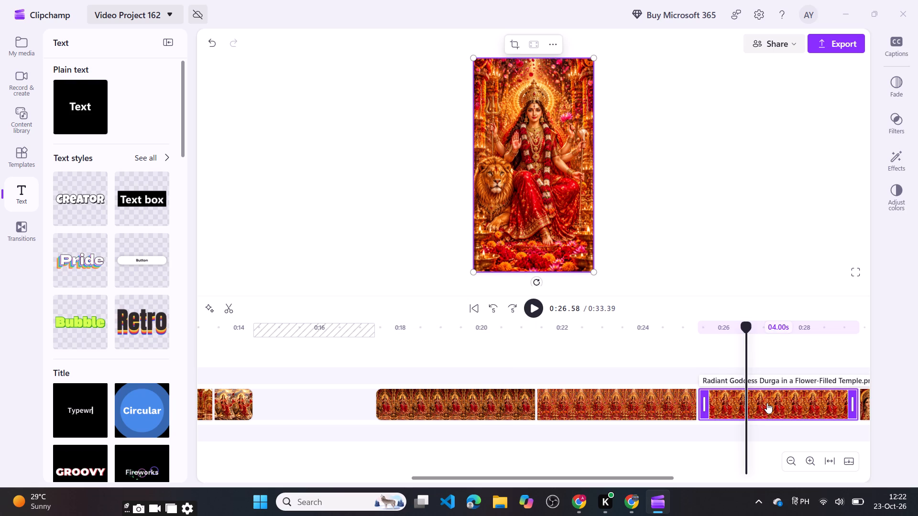
left_click(854, 407)
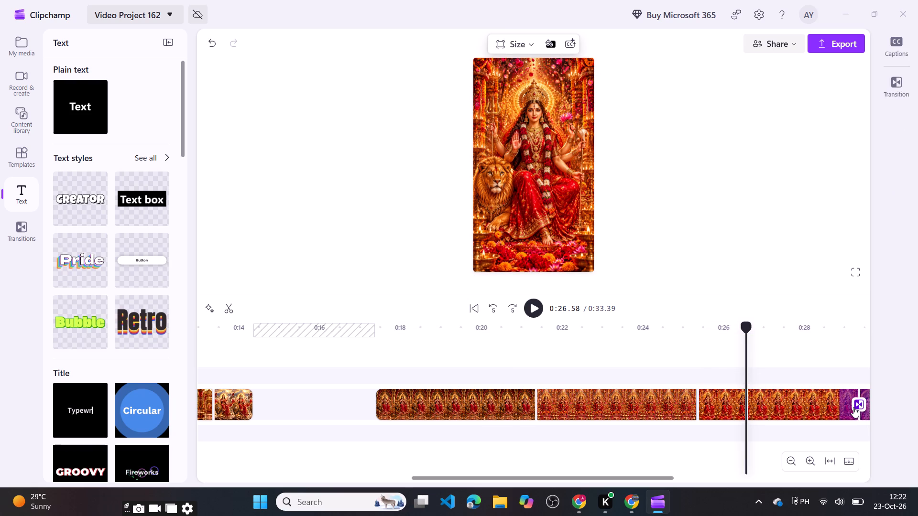
left_click_drag(852, 411, 780, 419)
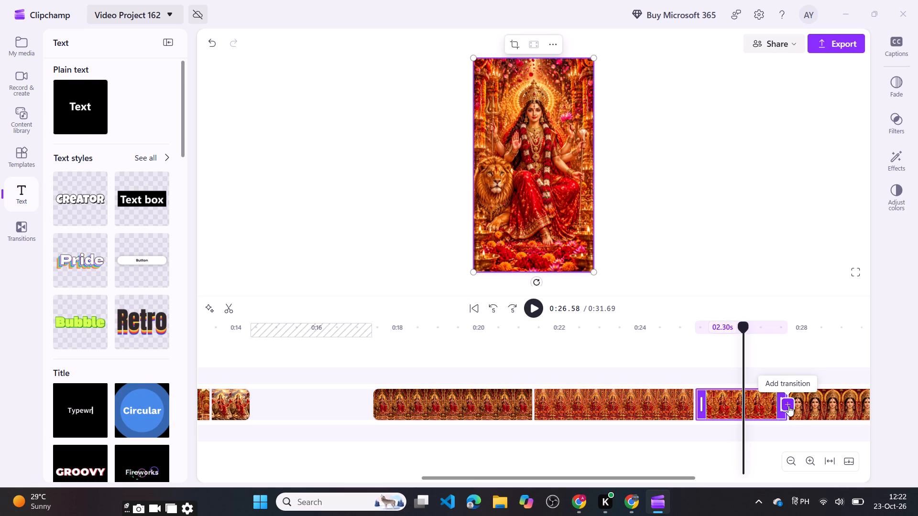
left_click_drag(754, 408, 314, 419)
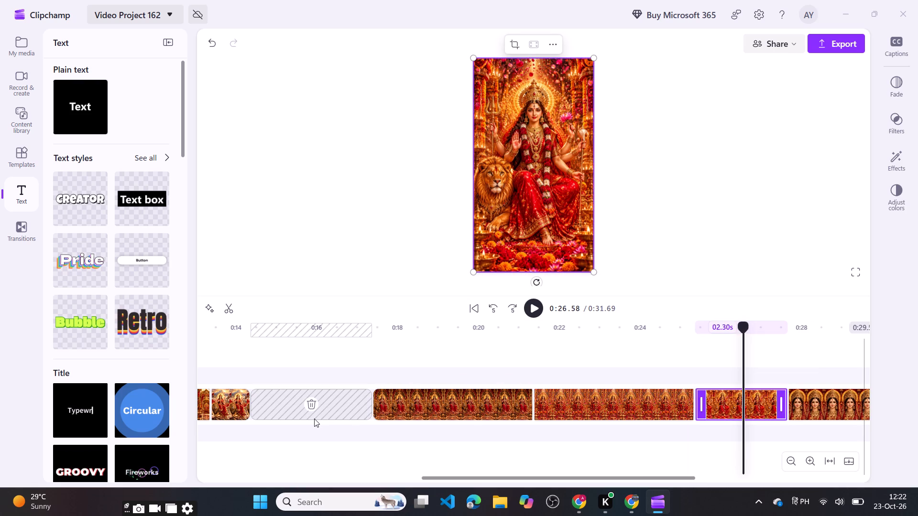
left_click_drag(747, 400, 303, 407)
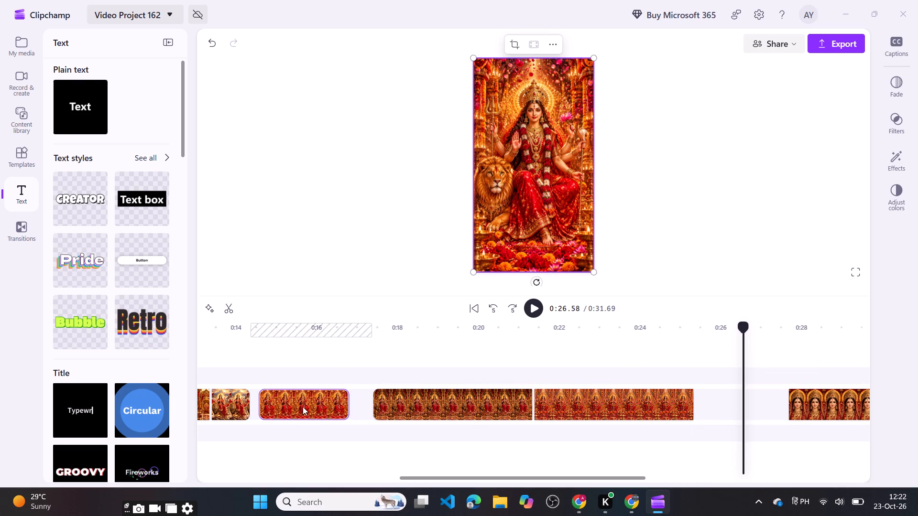
left_click_drag(303, 407, 300, 407)
scroll(300, 407, "right", 2)
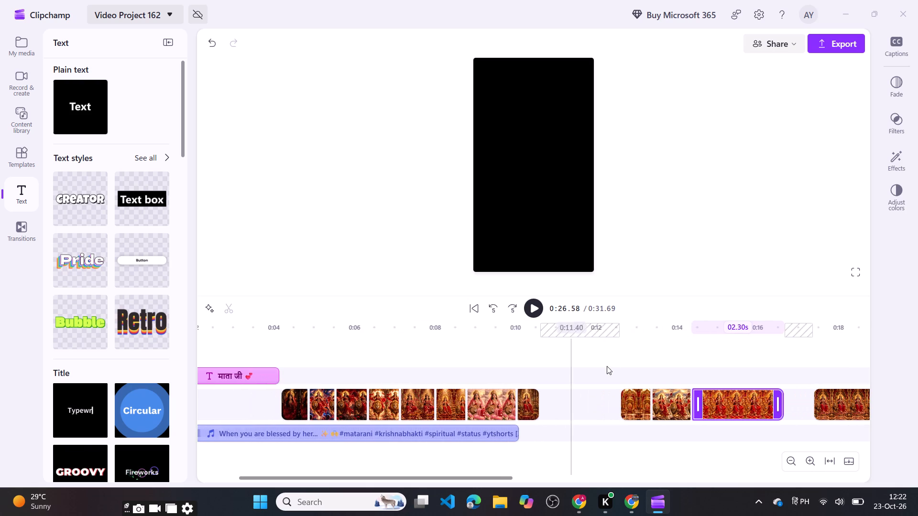
Put the flower-filled temple image in the short sequence at about 0:08 and set the 0.77 s image aside behind the mountain lion image.
left_click_drag(717, 397, 488, 384)
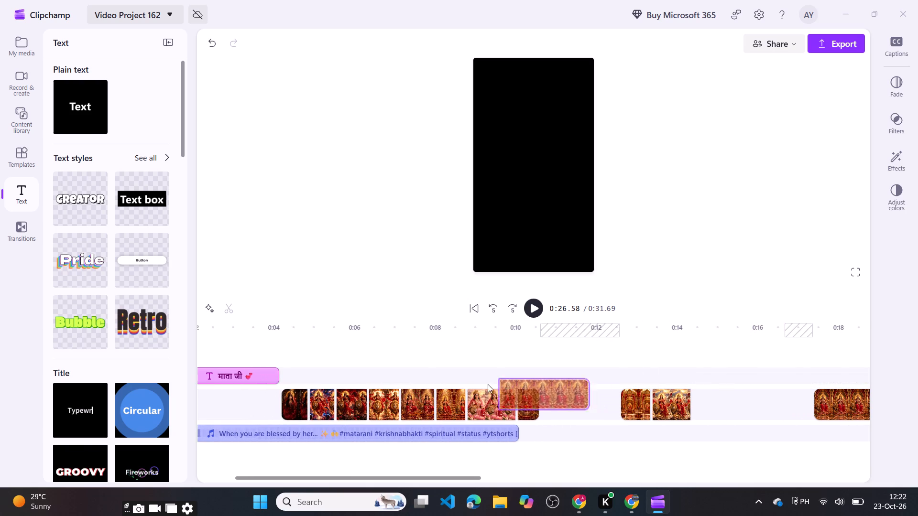
left_click_drag(488, 384, 429, 399)
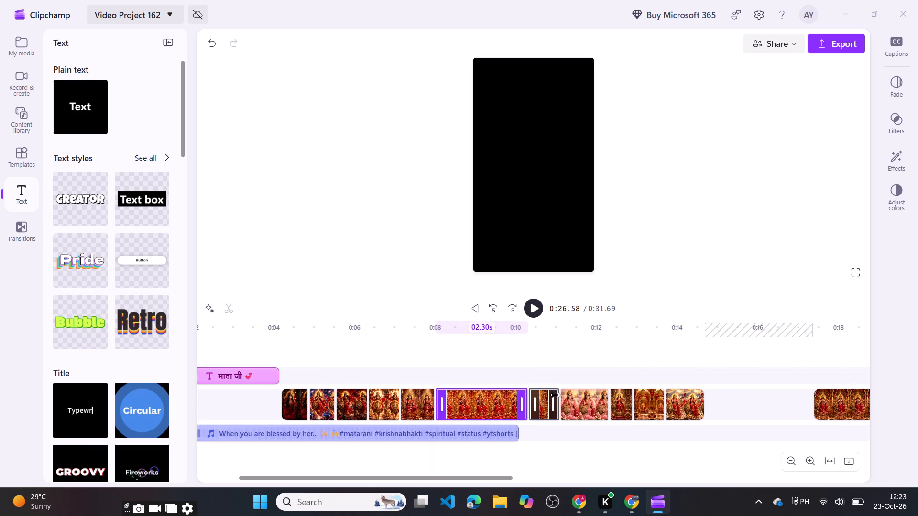
left_click_drag(542, 405, 706, 409)
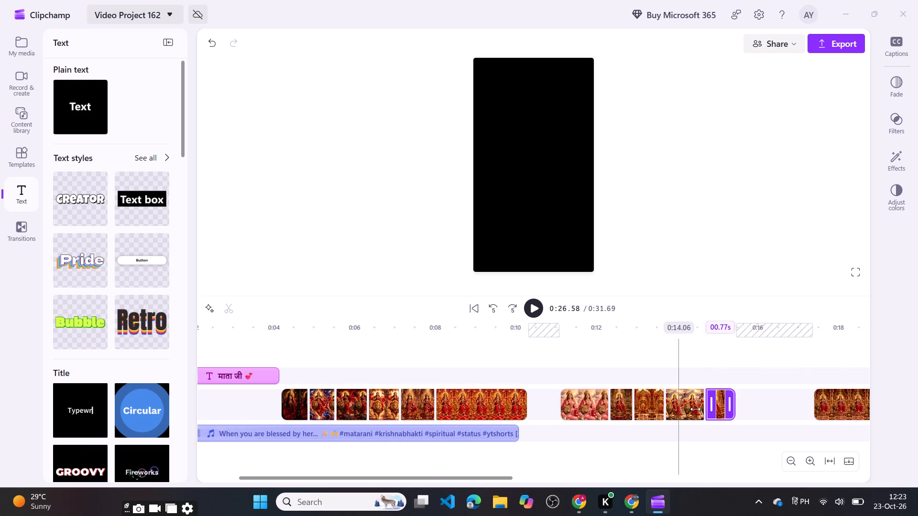
left_click(547, 408)
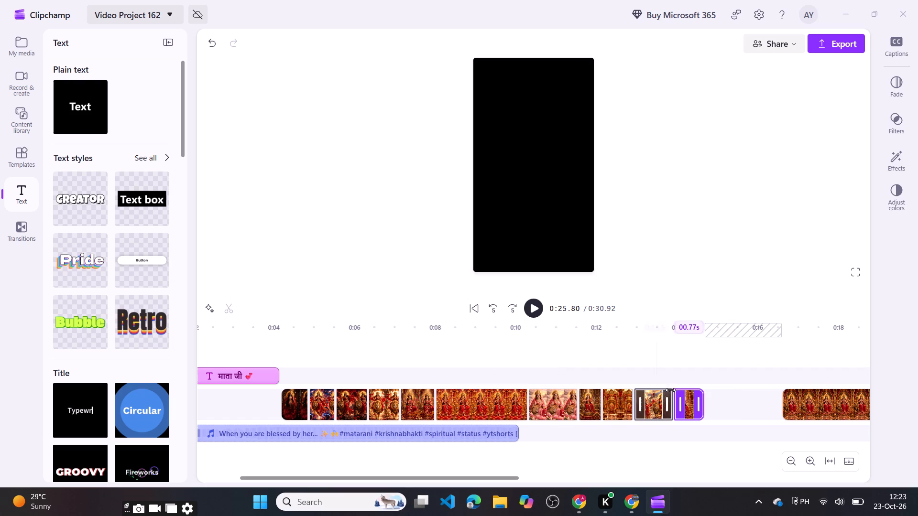
left_click_drag(689, 400, 759, 402)
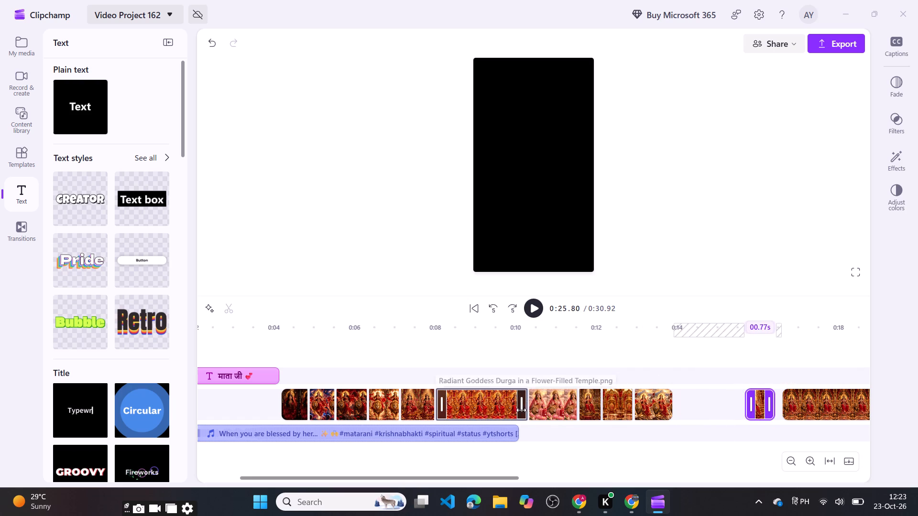
Trim the flower-filled temple image to 0.68 s, the pink lotus image to 0.66 s and the mountain lion image to 0.81 s, closing the gaps.
left_click_drag(521, 411, 456, 417)
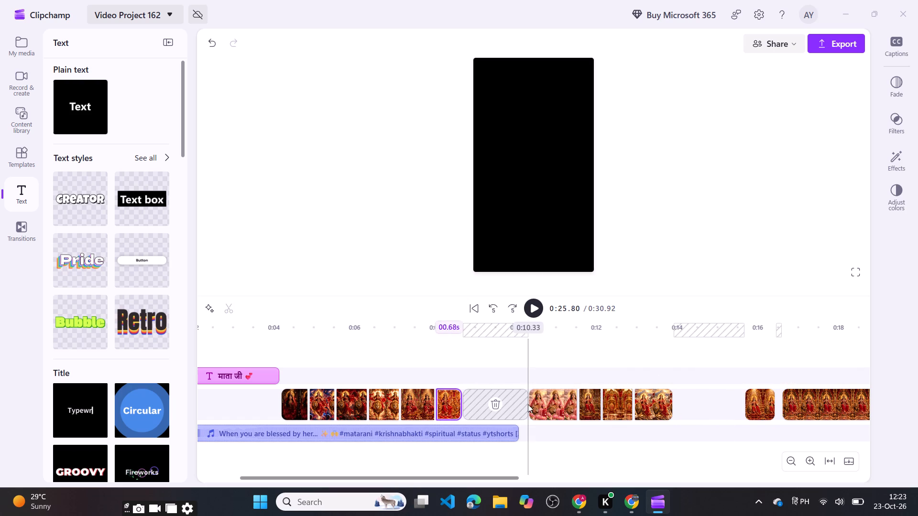
left_click(494, 406)
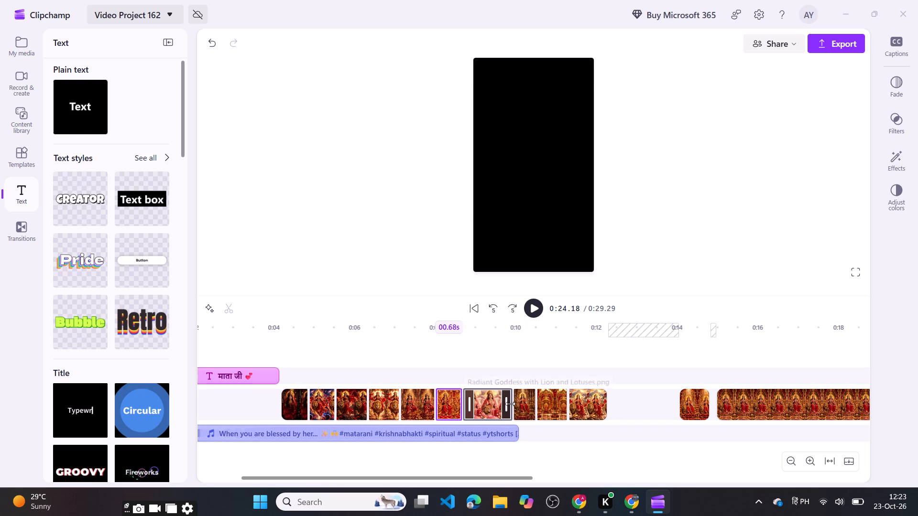
left_click_drag(510, 404, 487, 408)
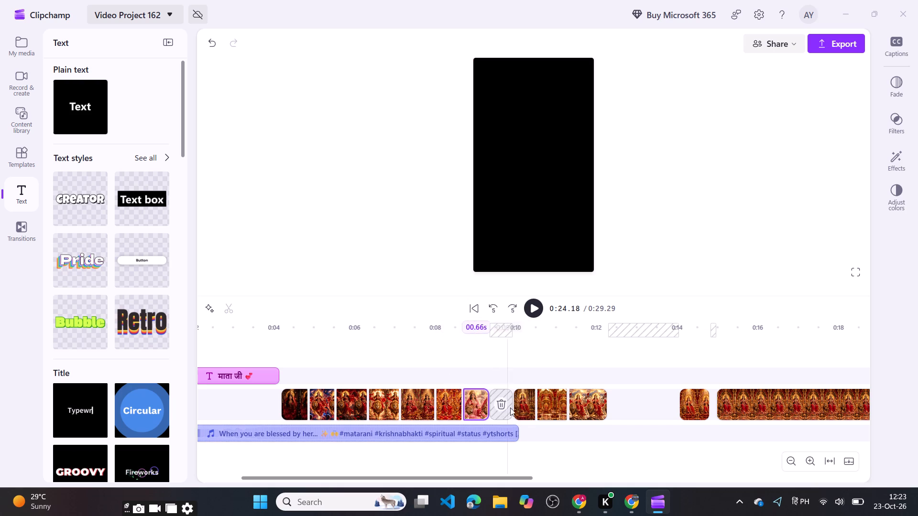
left_click(502, 407)
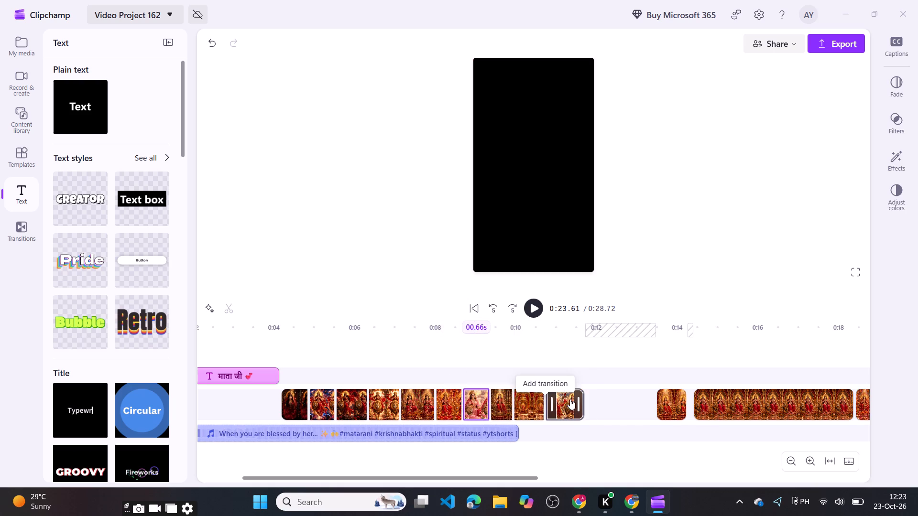
left_click_drag(577, 399, 570, 399)
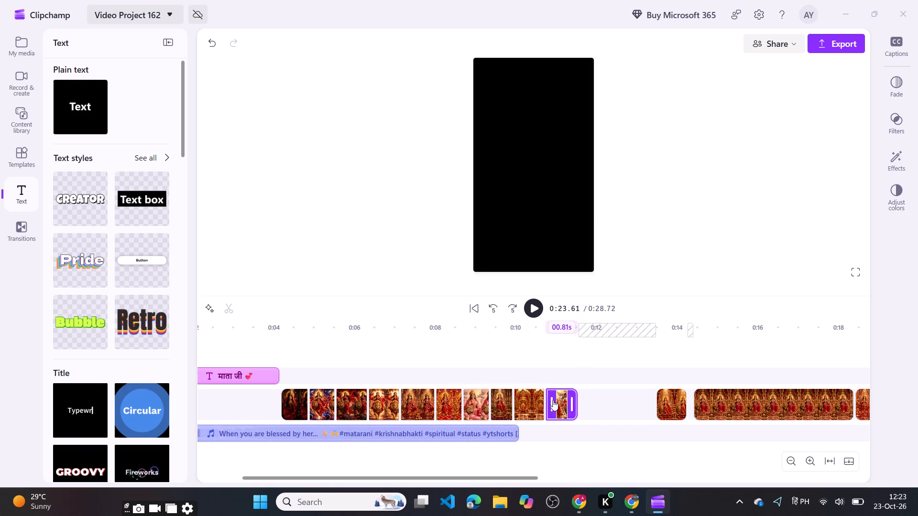
Move the Golden Temple Shrine of Goddess Durga and mountain lion images out of the short sequence to beyond 0:11, closing the shrine's gap.
double_click(534, 404)
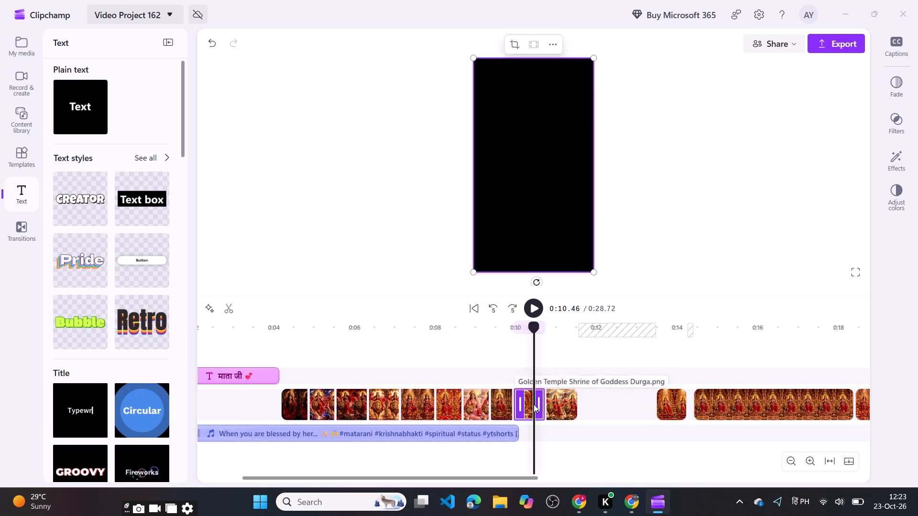
left_click(524, 408)
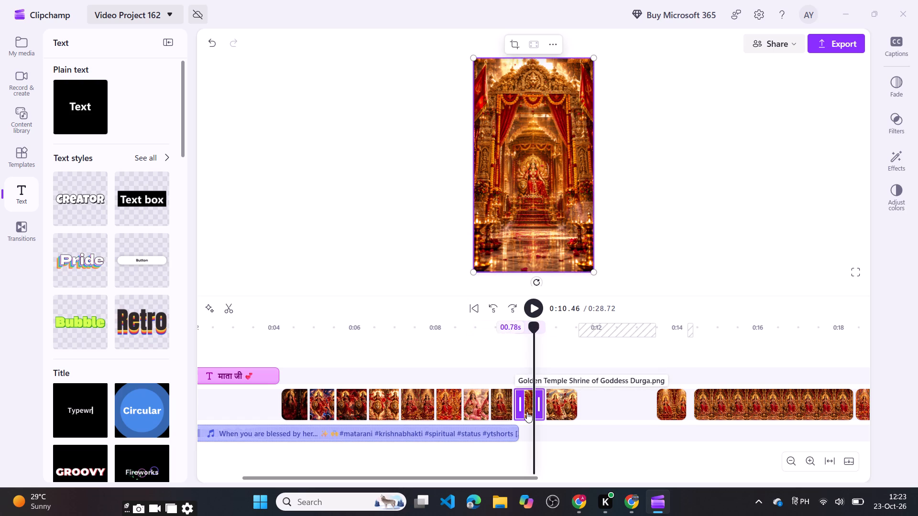
left_click_drag(527, 412, 634, 408)
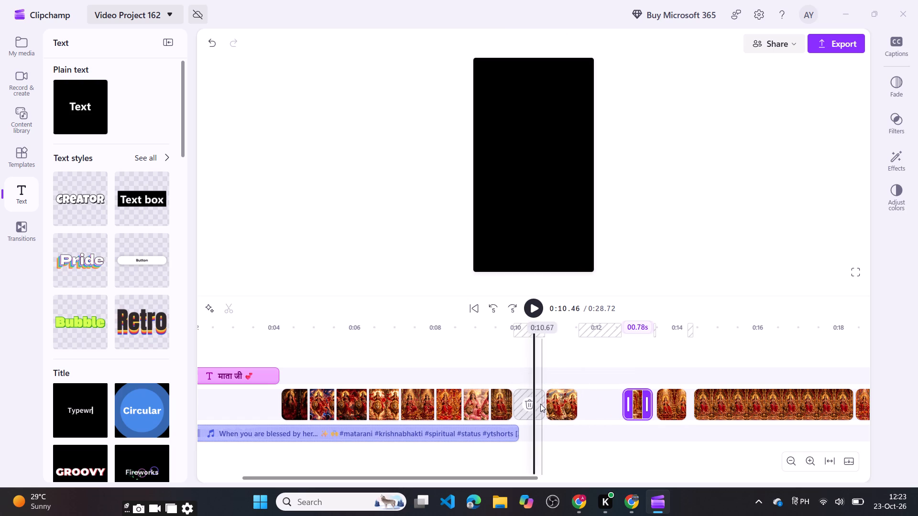
left_click(536, 406)
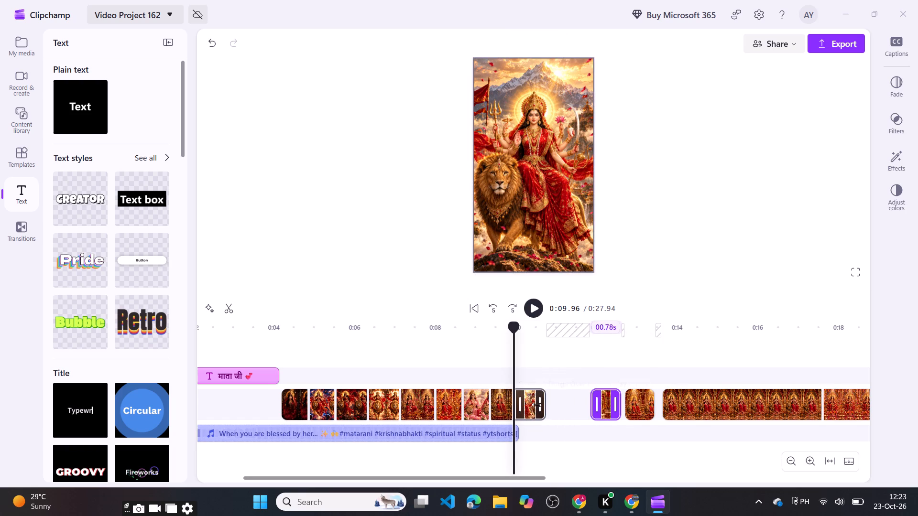
double_click(527, 407)
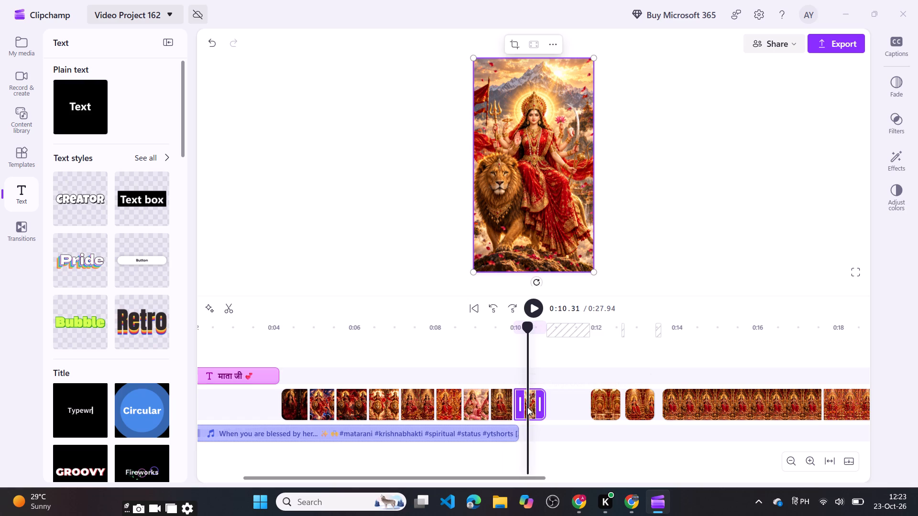
double_click(505, 407)
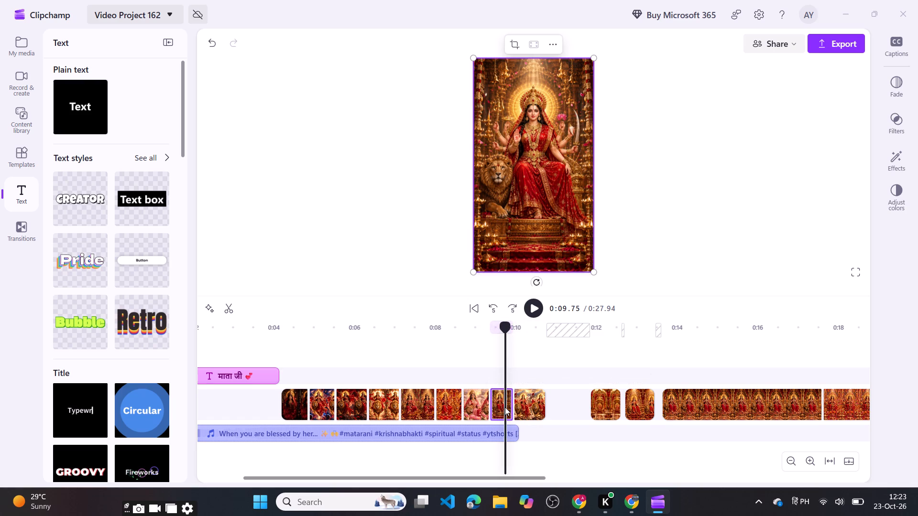
left_click_drag(530, 407, 571, 407)
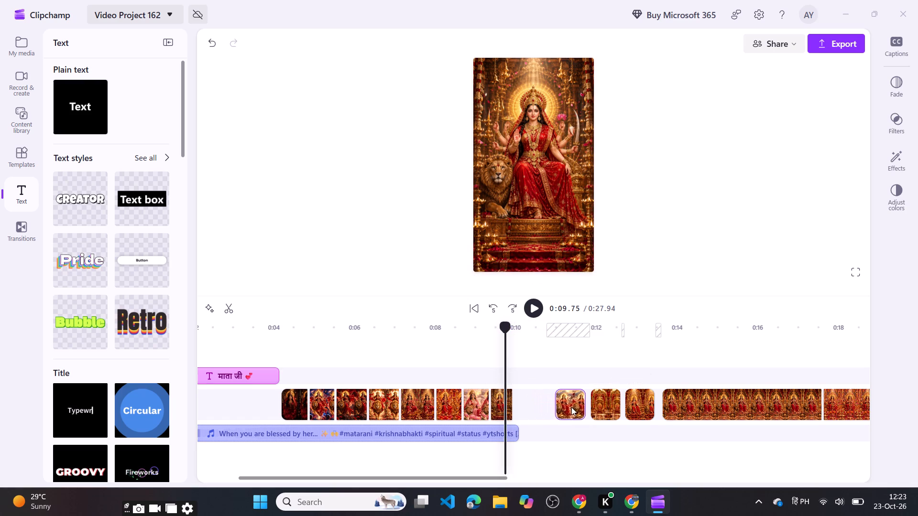
left_click_drag(571, 407, 573, 407)
Move the 4 s throne image with red curtains to 0:09.96, directly behind the short sequence, and trim it to 0.64 s.
scroll(573, 407, "left", 1)
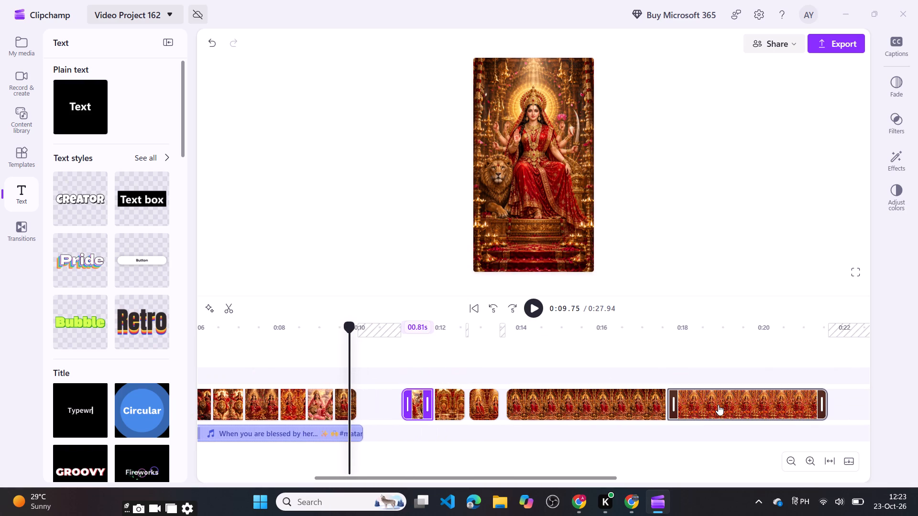
double_click(718, 405)
double_click(622, 412)
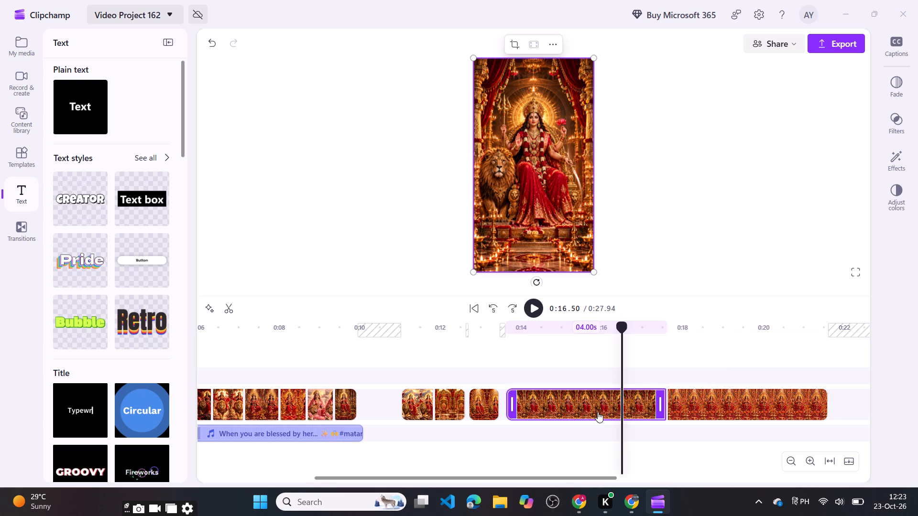
left_click_drag(598, 412, 404, 412)
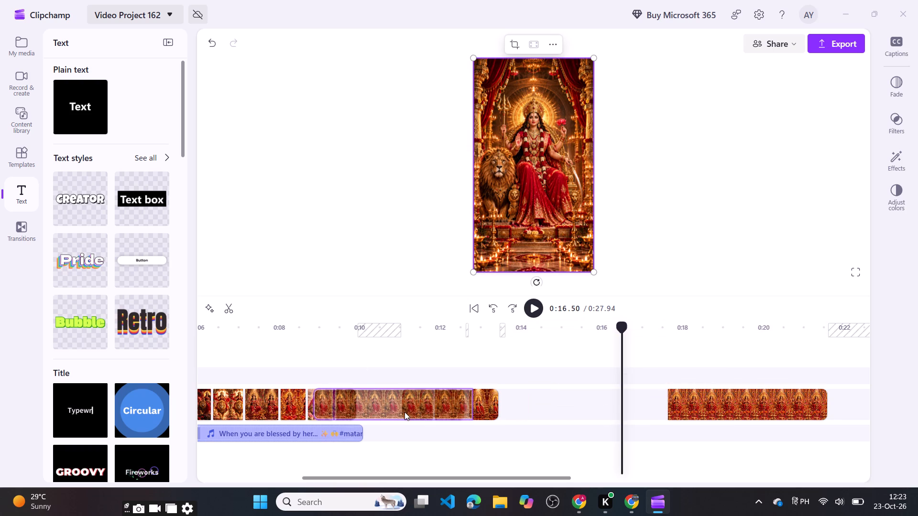
left_click_drag(404, 412, 428, 415)
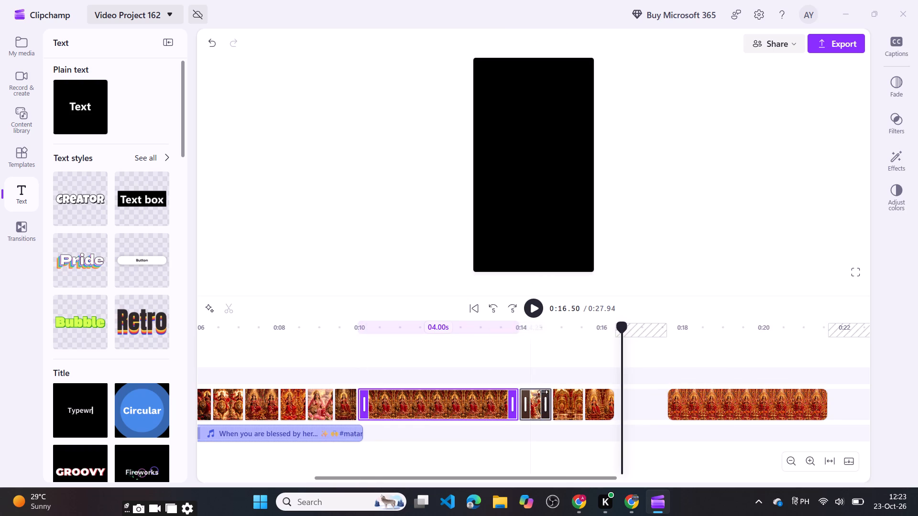
left_click_drag(512, 402, 369, 401)
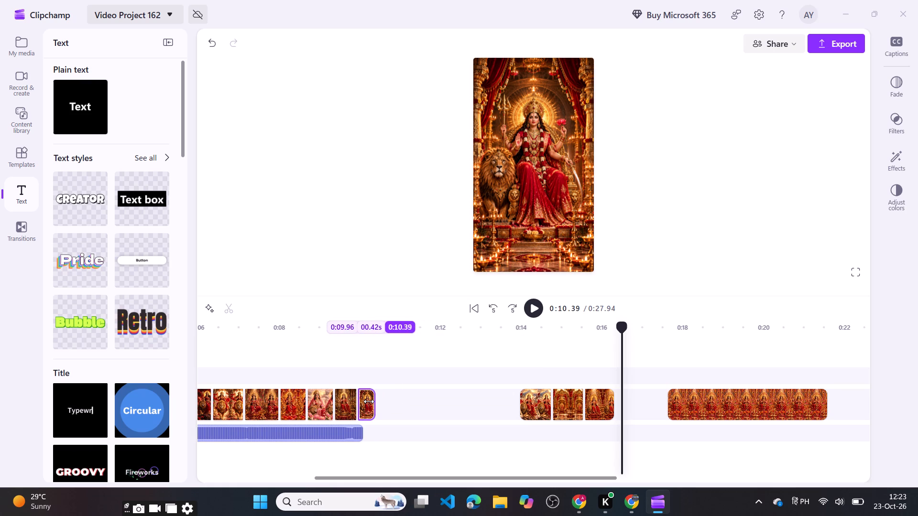
left_click_drag(369, 401, 376, 404)
Move the 0.64 s throne image to third place in the short sequence, playing the cuts against the audio before and after the move.
scroll(376, 404, "right", 1)
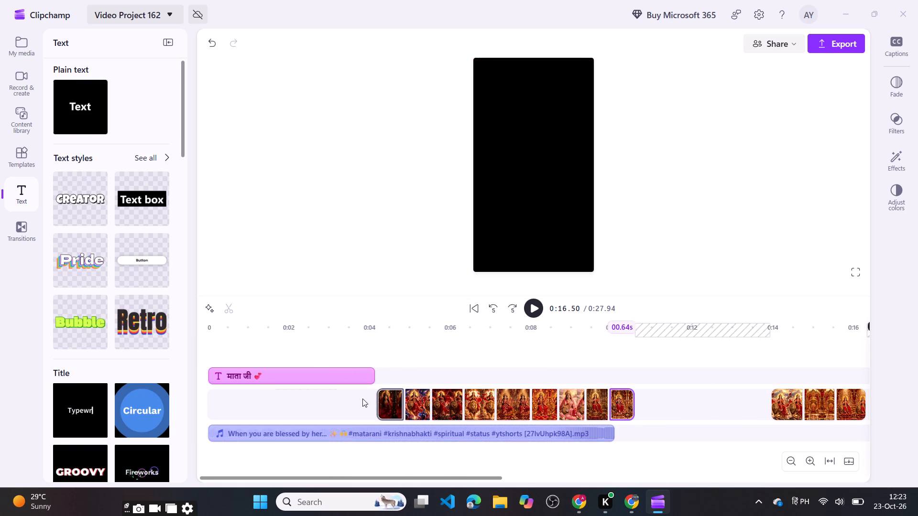
double_click(324, 398)
key("space")
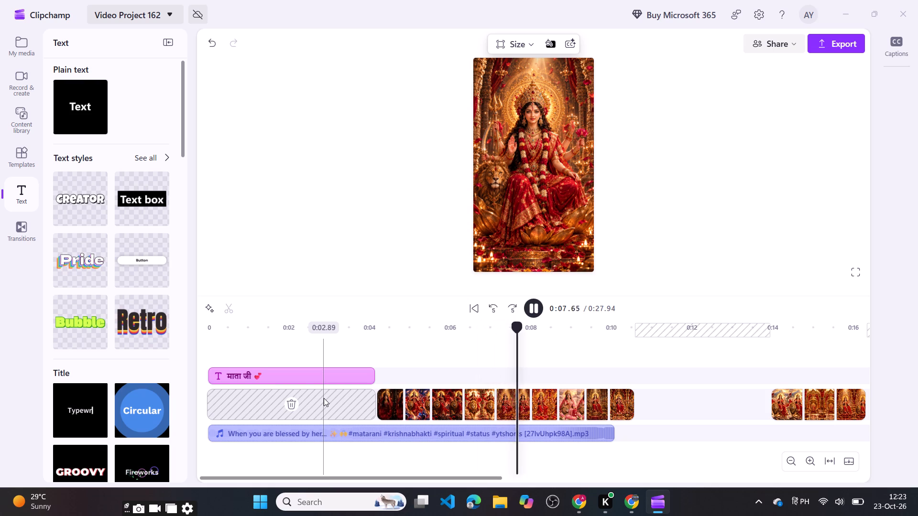
key("space")
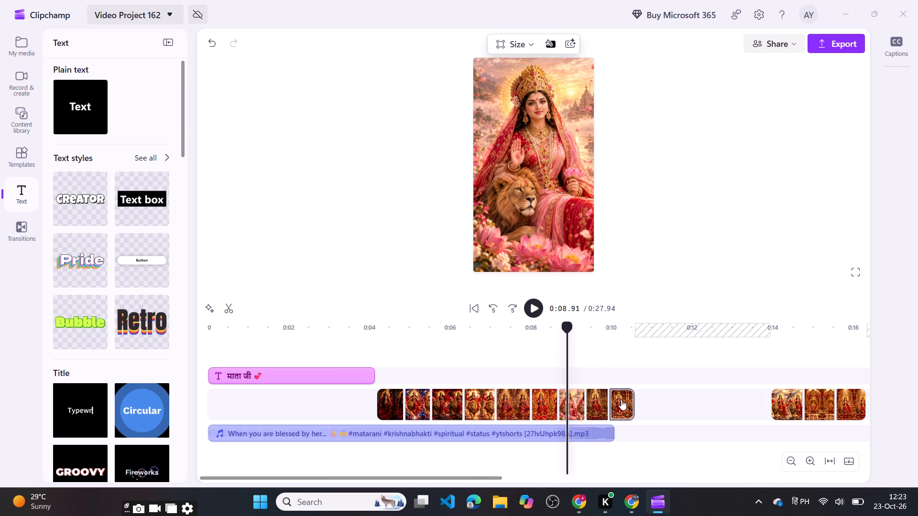
left_click_drag(621, 399, 434, 402)
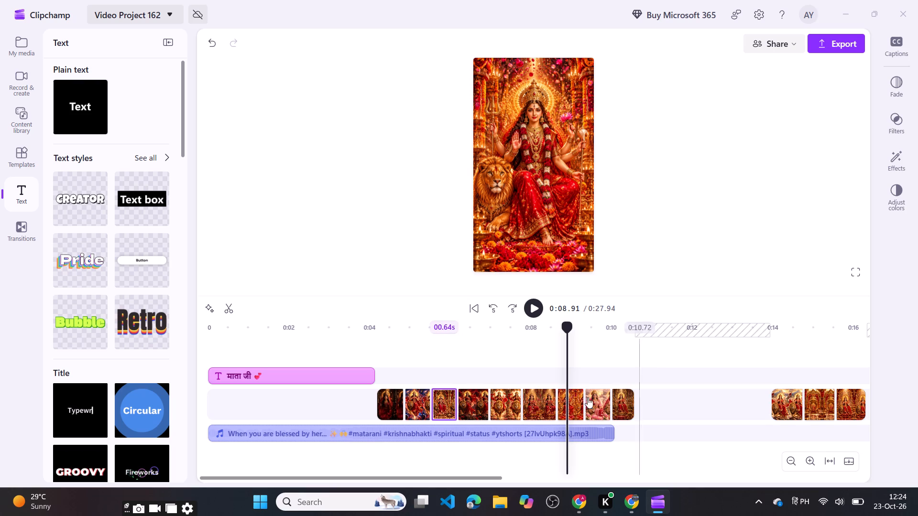
left_click_drag(565, 330, 352, 334)
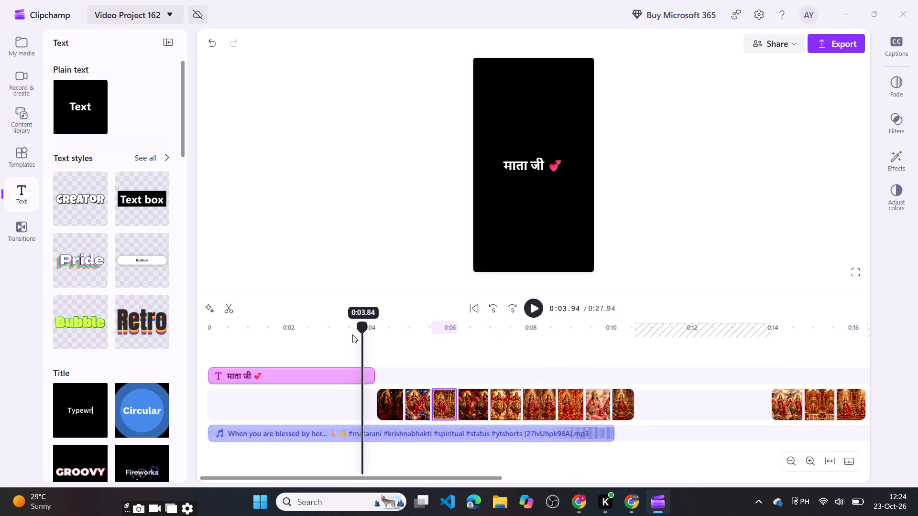
left_click_drag(352, 334, 349, 334)
key("space")
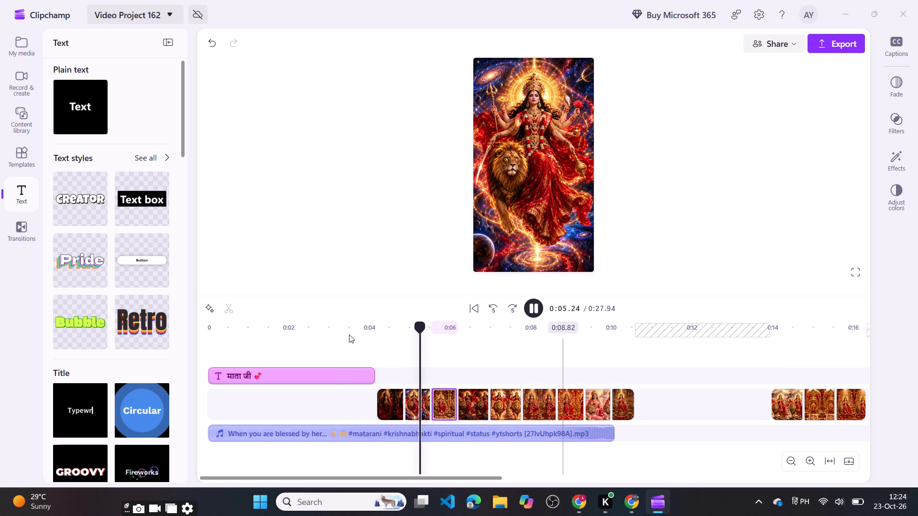
key("space")
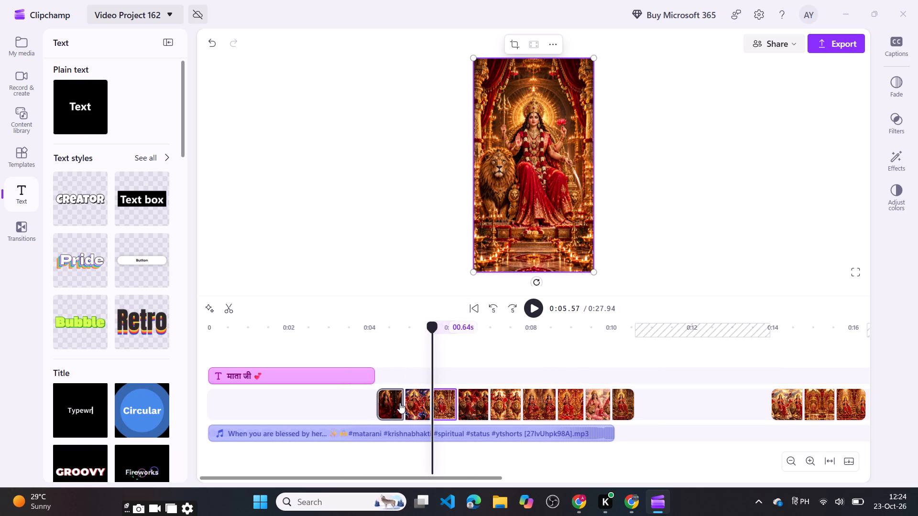
Shorten all nine images of the short sequence together by about 0.12 s, with the first one at 0.58 s.
left_click_drag(655, 411, 648, 416)
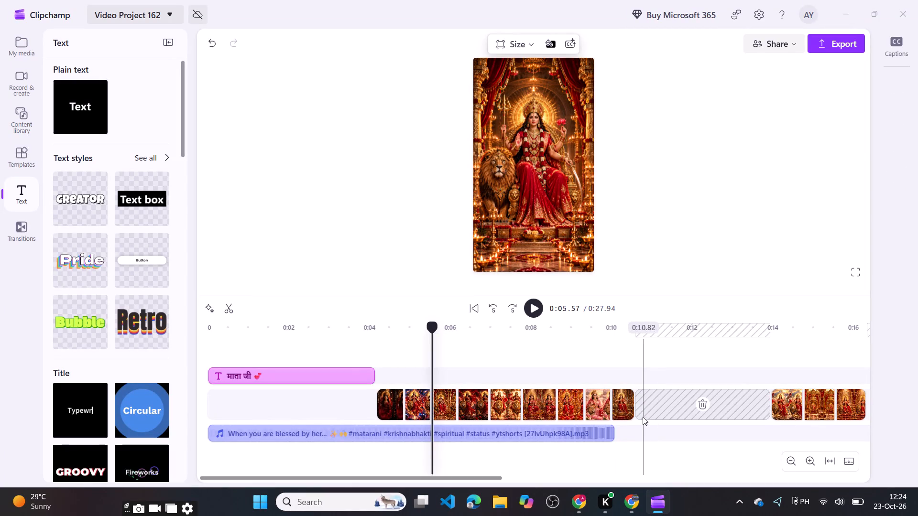
left_click_drag(640, 417, 388, 409)
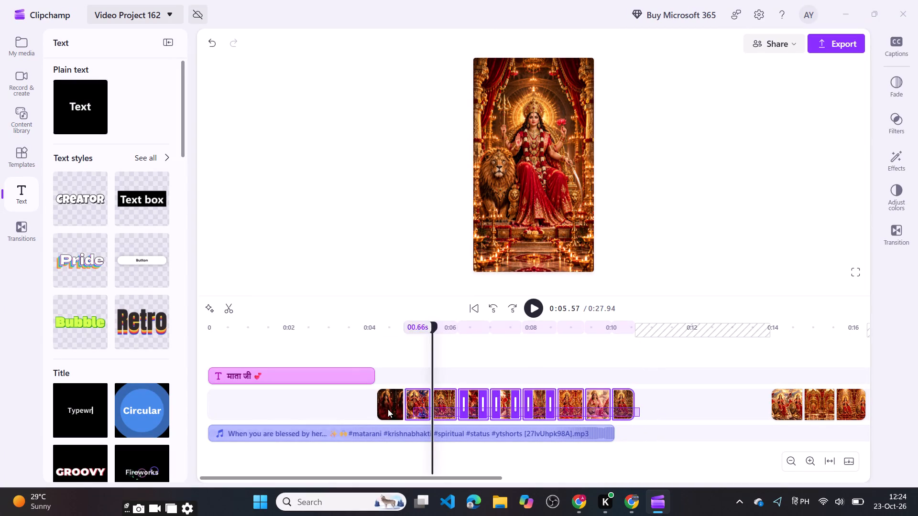
left_click_drag(388, 409, 375, 409)
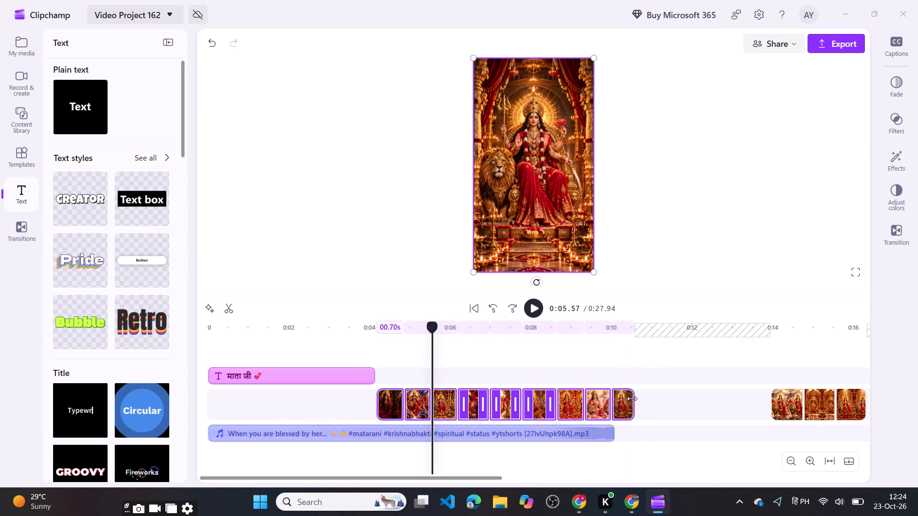
left_click_drag(632, 398, 627, 398)
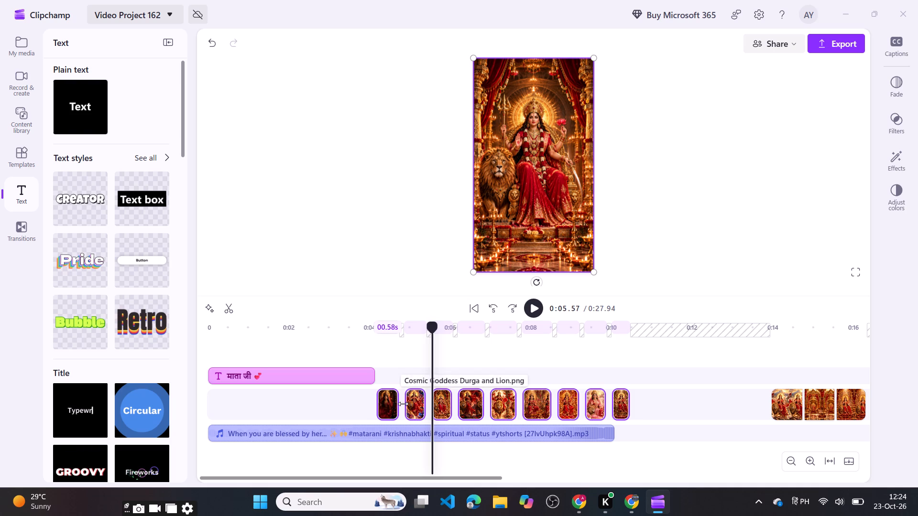
Close the eight gaps between the nine shortened images so the short sequence runs without breaks.
left_click(492, 460)
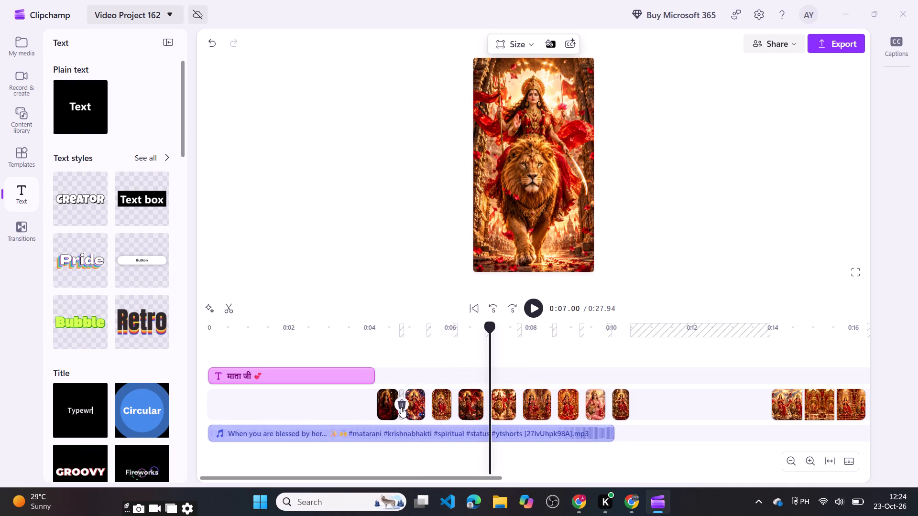
left_click(401, 407)
left_click(423, 404)
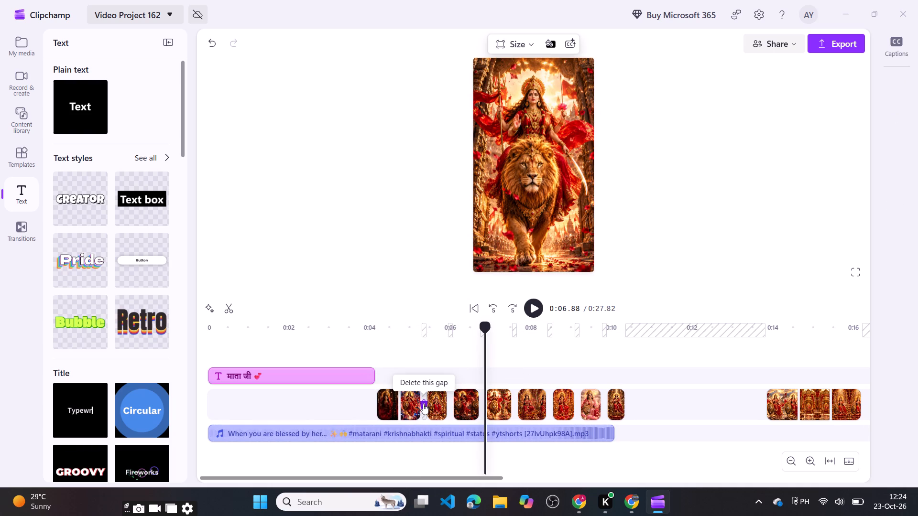
left_click(445, 403)
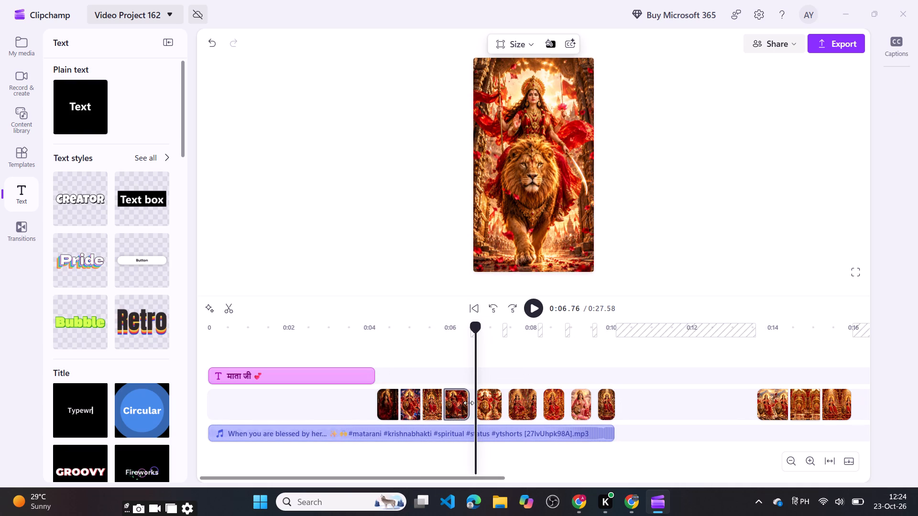
left_click(471, 403)
left_click(500, 403)
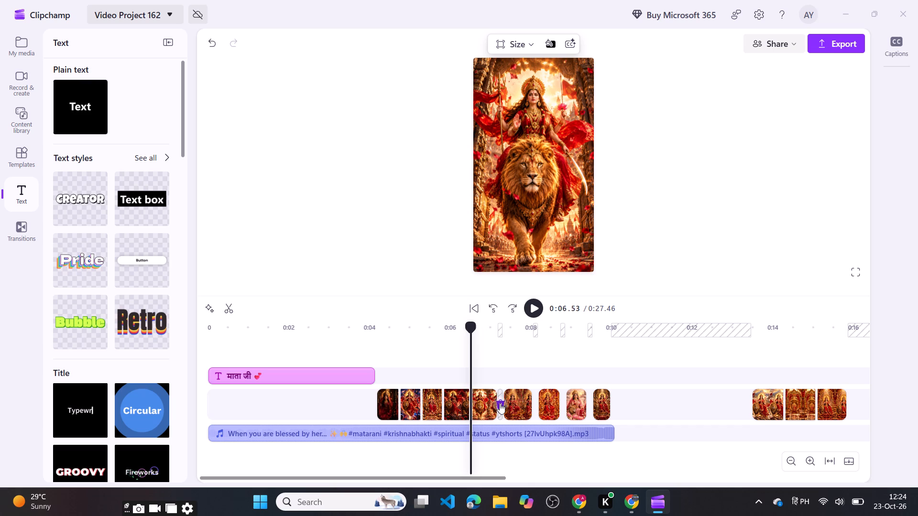
left_click(529, 404)
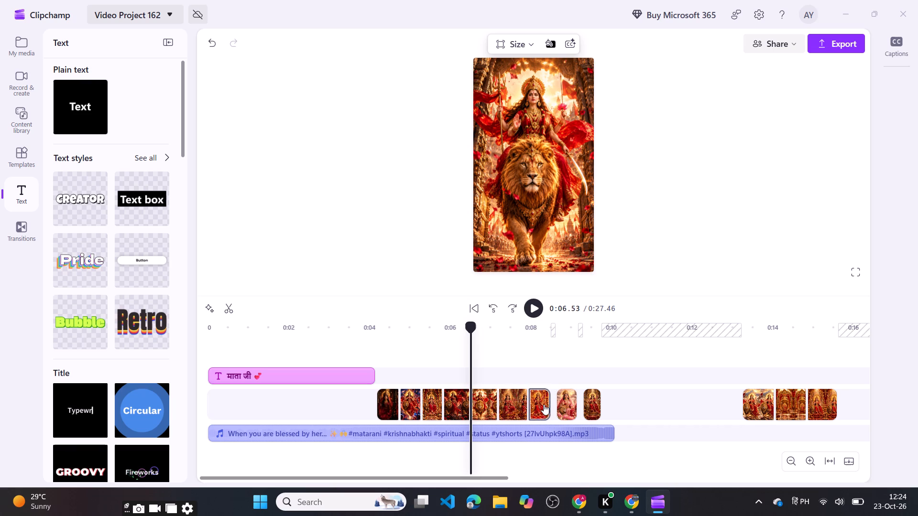
left_click(552, 404)
left_click(575, 404)
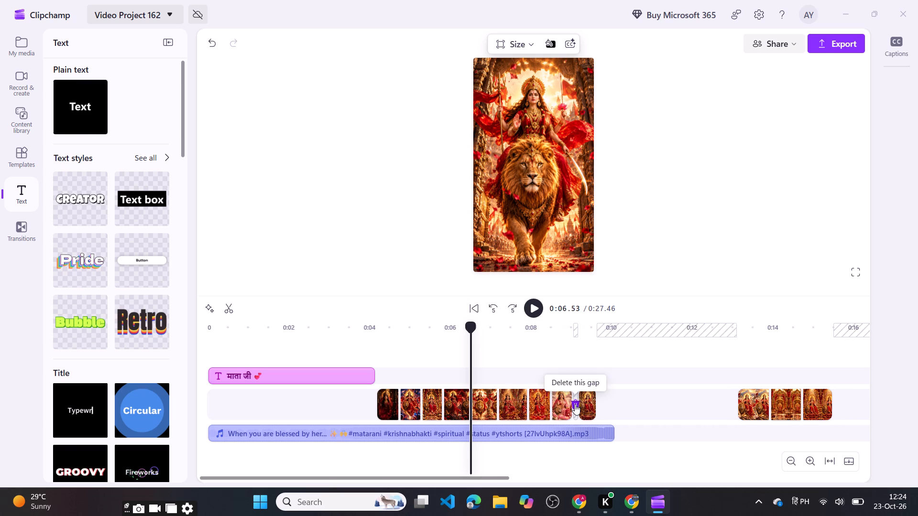
Play the closed-up image sequence from 0:03.81 to check its cuts against the audio.
left_click_drag(473, 329, 361, 321)
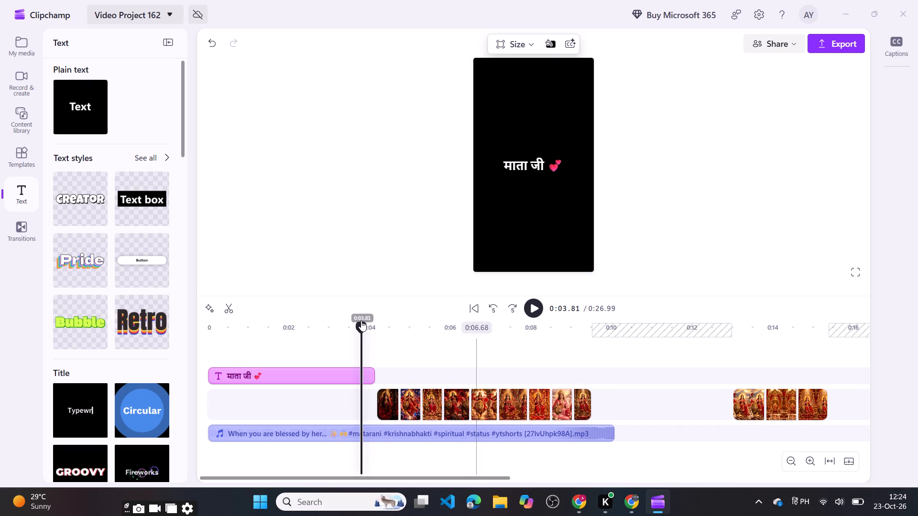
key("space")
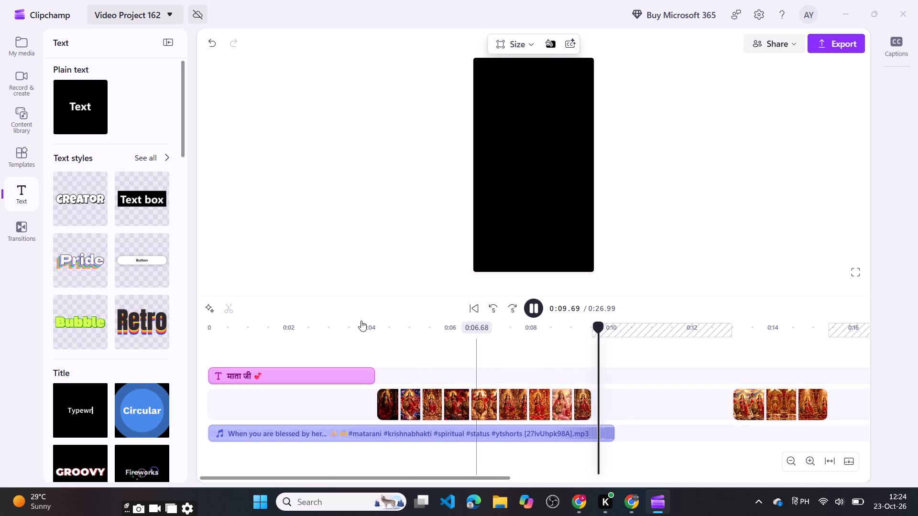
key("space")
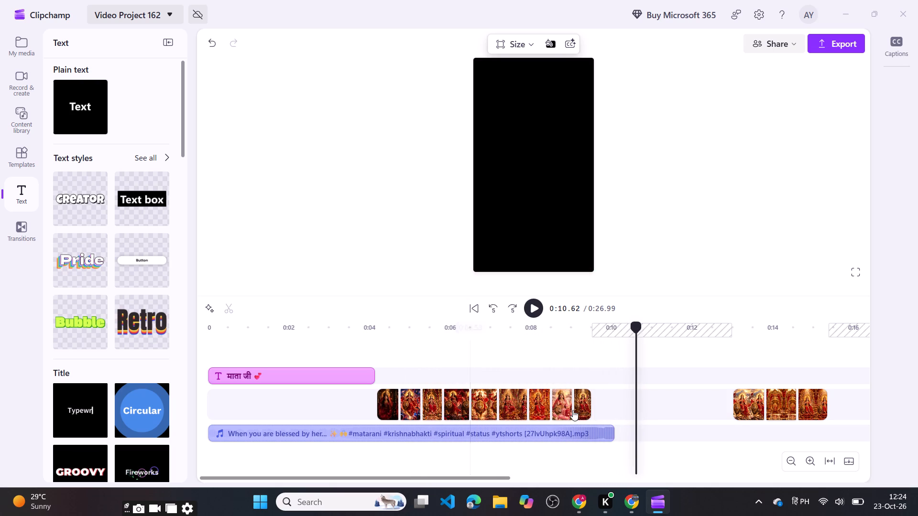
Move the 4 s goddess image from about 0:15 directly behind the short sequence and trim it to 0.50 s.
scroll(763, 412, "left", 1)
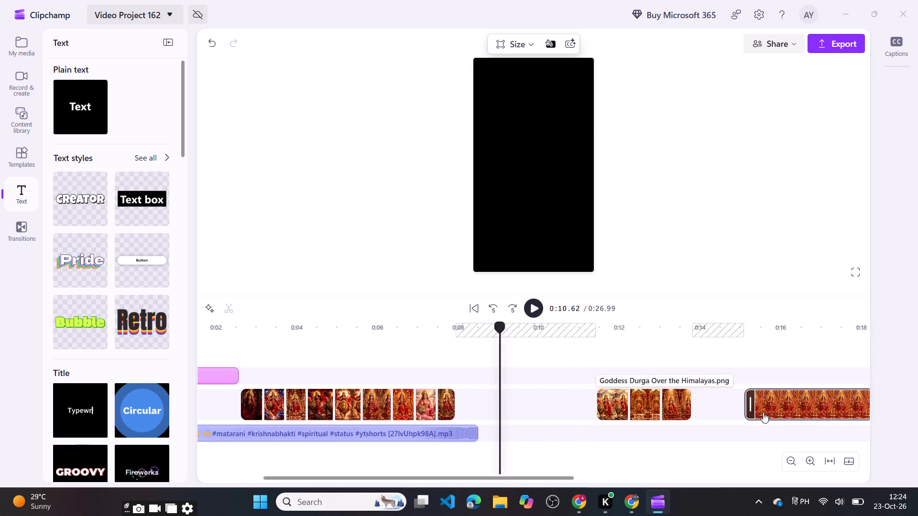
scroll(763, 412, "left", 1)
left_click_drag(708, 406, 512, 406)
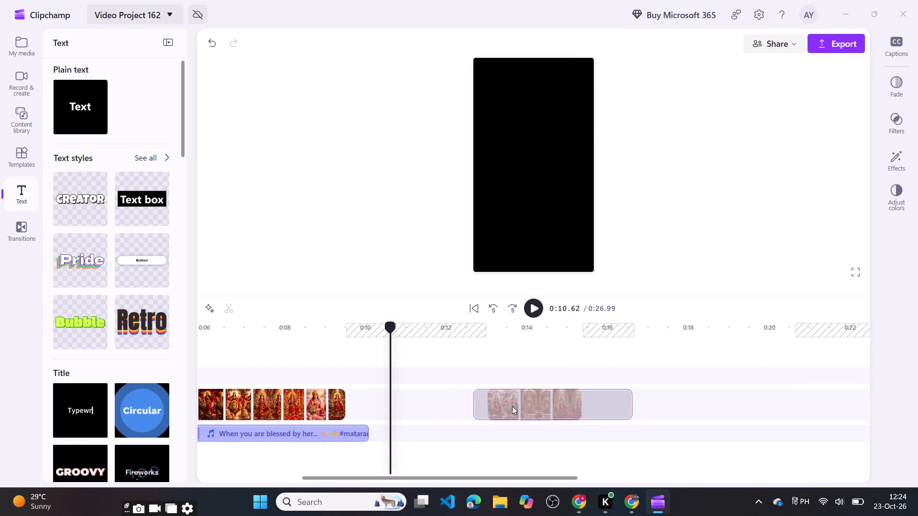
left_click_drag(512, 406, 413, 410)
left_click_drag(505, 405, 364, 406)
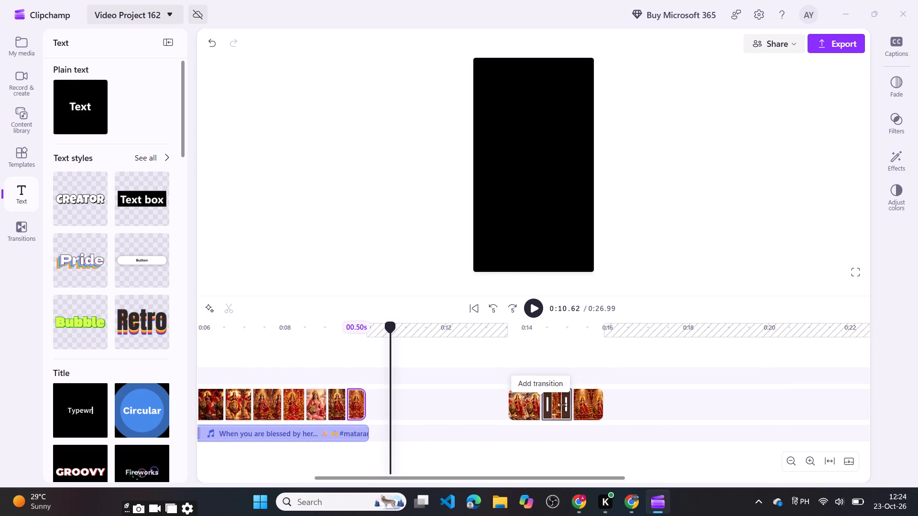
Move the Goddess Durga Over the Himalayas image to 0:10.05, directly behind the short sequence, and trim it to 0.22 s.
left_click_drag(529, 407, 388, 412)
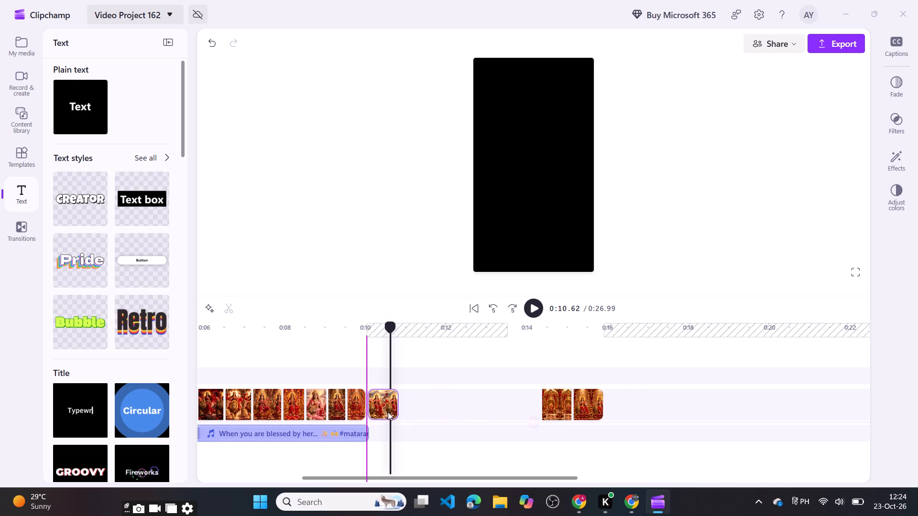
left_click_drag(388, 412, 389, 409)
left_click(392, 409)
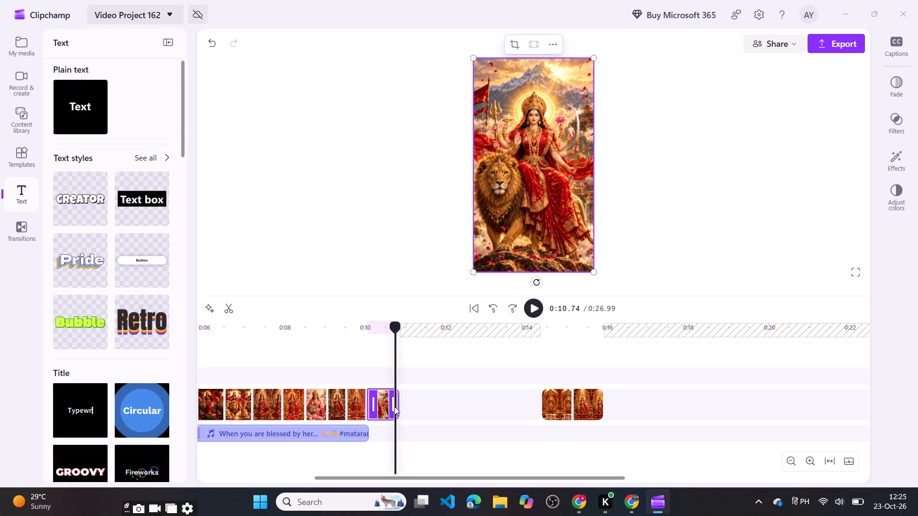
left_click_drag(397, 407, 372, 409)
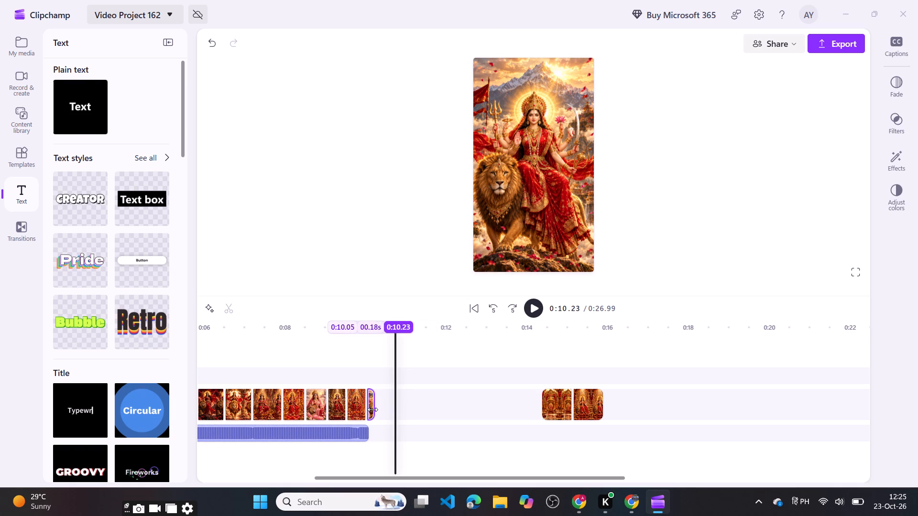
left_click_drag(372, 409, 373, 410)
left_click(393, 341)
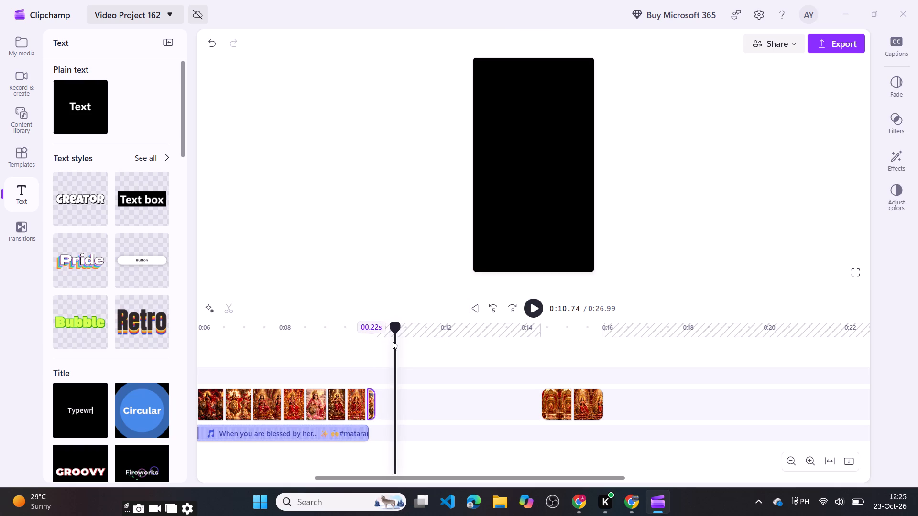
Trim the sixth image of the short sequence to 0.63 s and the fifth to 0.59 s, closing the gap behind each.
left_click_drag(279, 400, 277, 400)
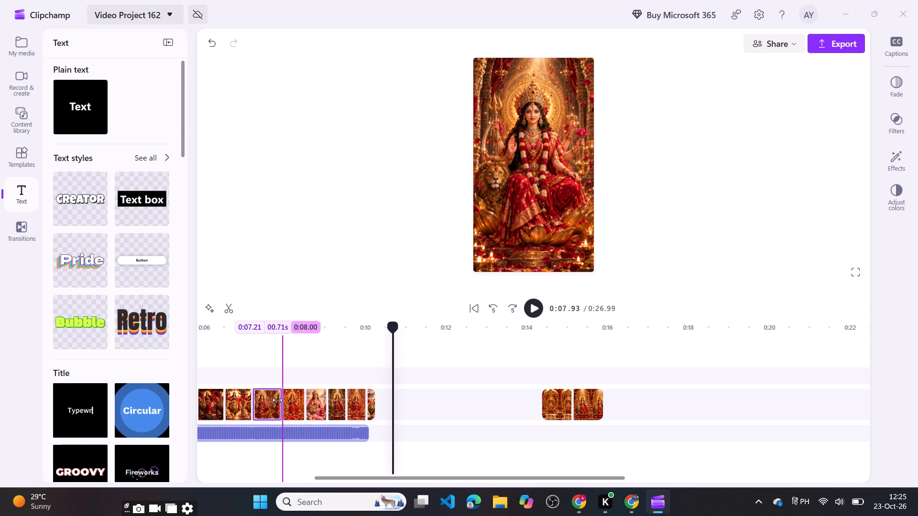
left_click_drag(277, 400, 274, 401)
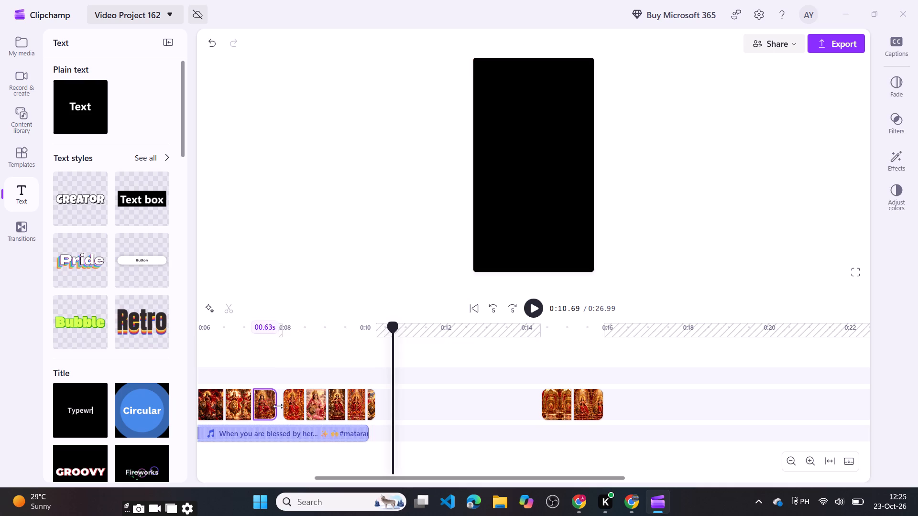
left_click(281, 407)
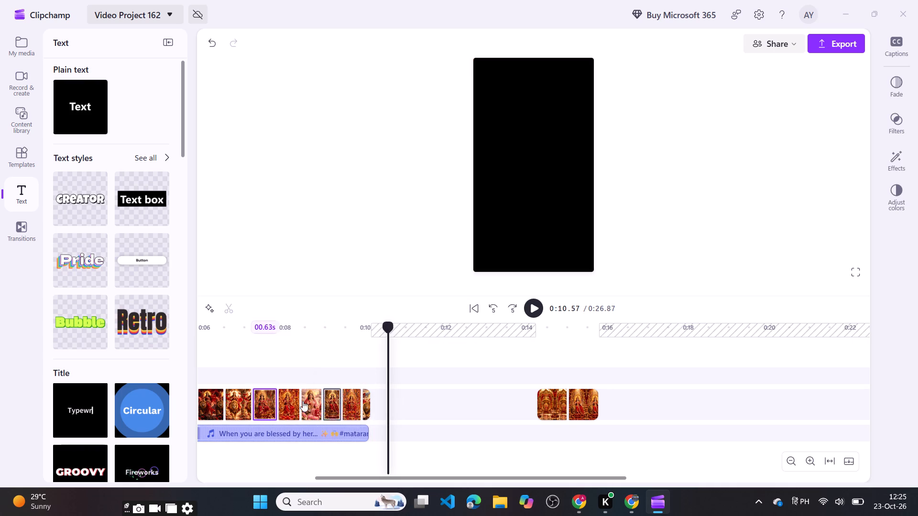
left_click(249, 408)
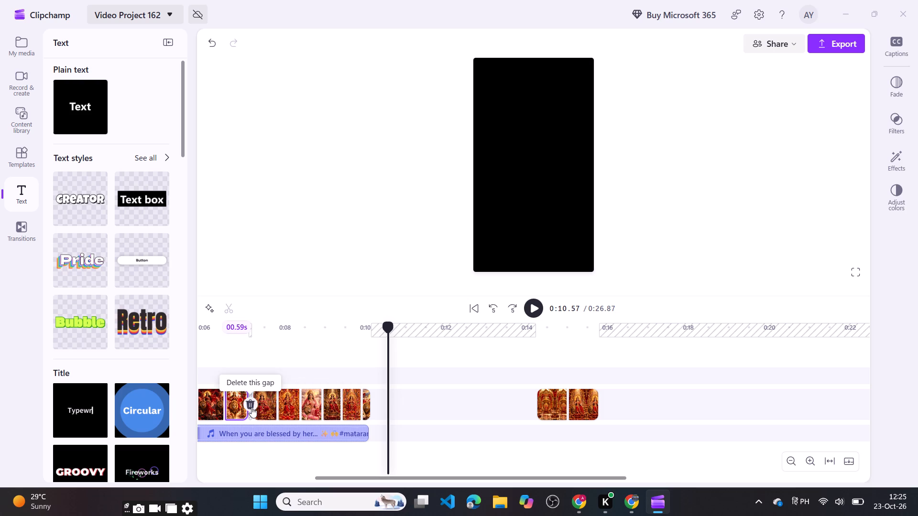
left_click(251, 408)
Lengthen the Goddess Durga Over the Himalayas image to 0.28 s at the end of the sequence, matching its end to the audio's.
left_click(366, 408)
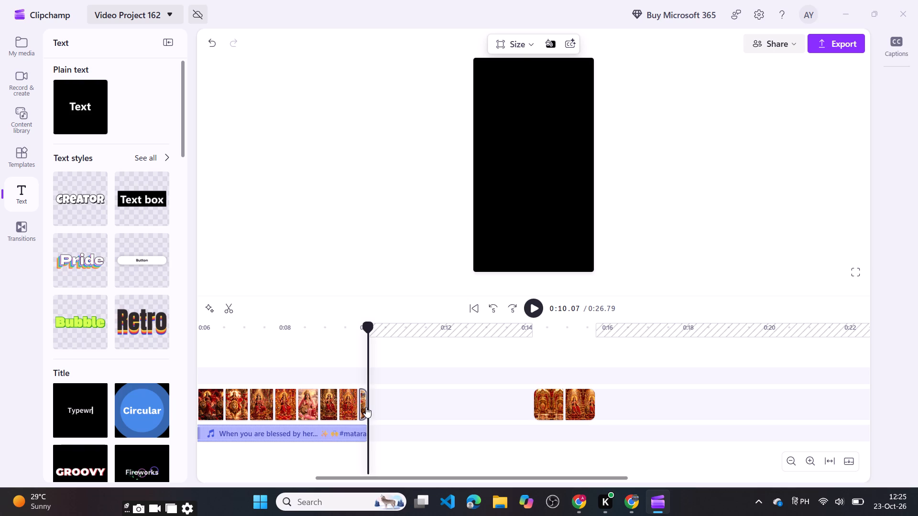
left_click(366, 407)
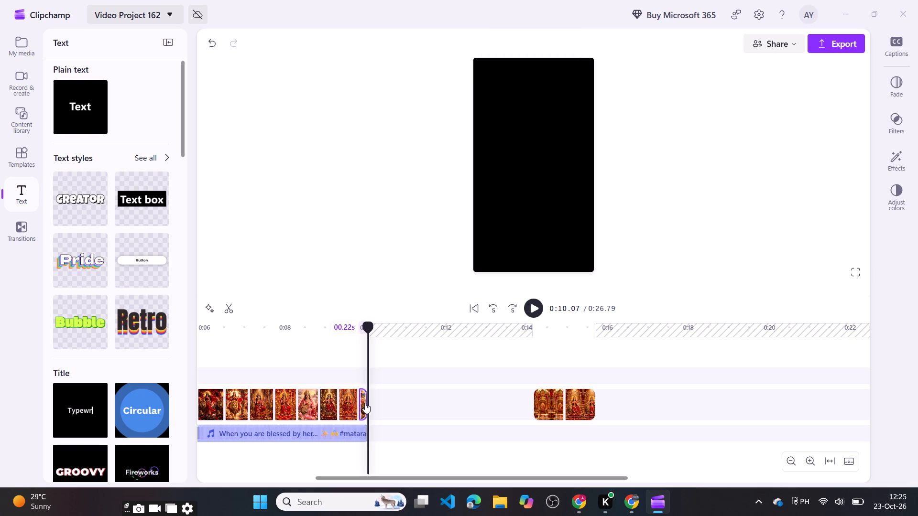
left_click(365, 403)
left_click_drag(365, 403, 384, 404)
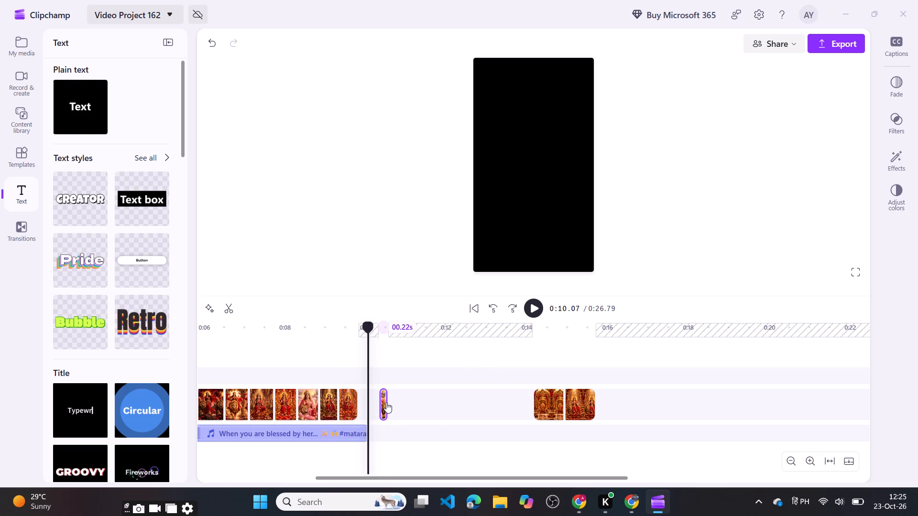
scroll(386, 402, "up", 1, "ctrl")
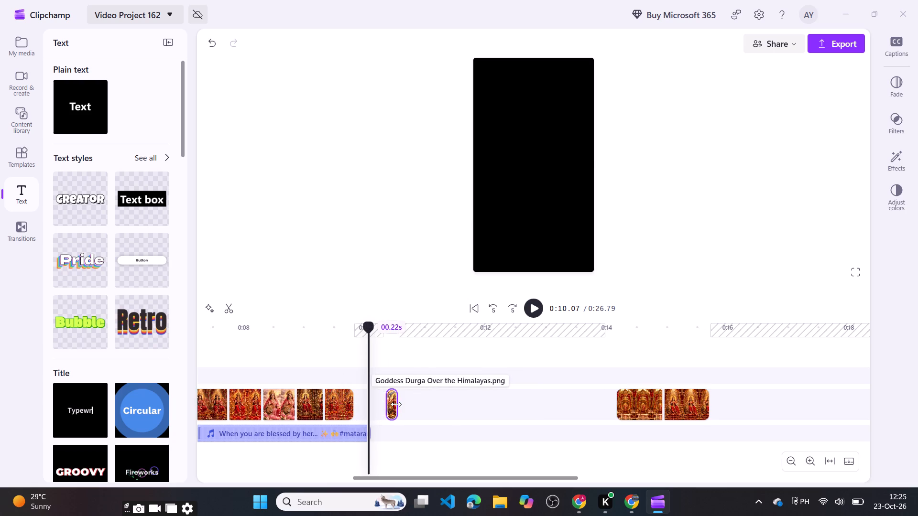
left_click_drag(396, 404, 402, 406)
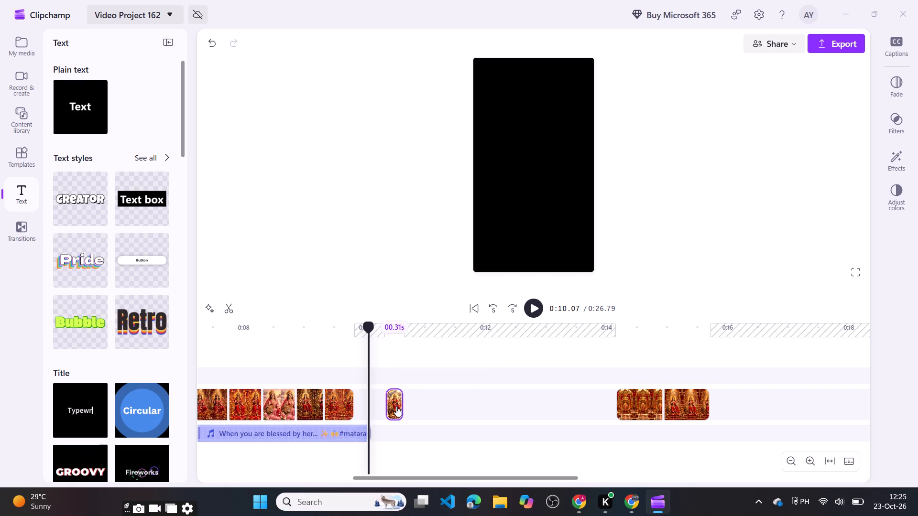
left_click_drag(396, 406, 359, 408)
left_click(359, 408)
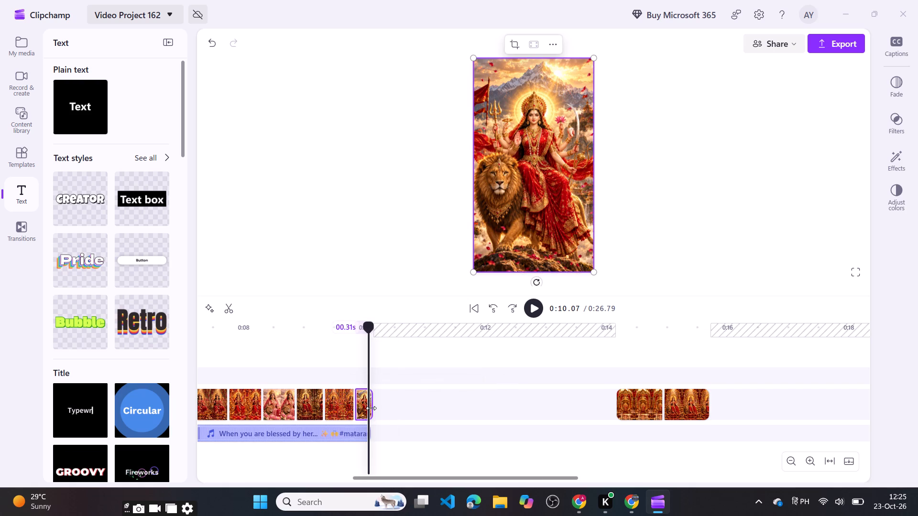
left_click(371, 408)
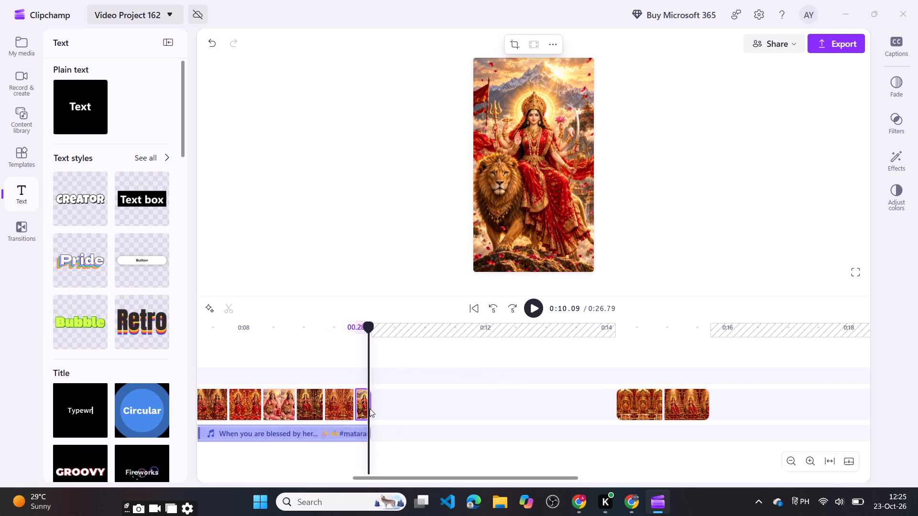
Play the short from the opening caption through the image sequence to check the cuts against the audio.
scroll(372, 388, "right", 3)
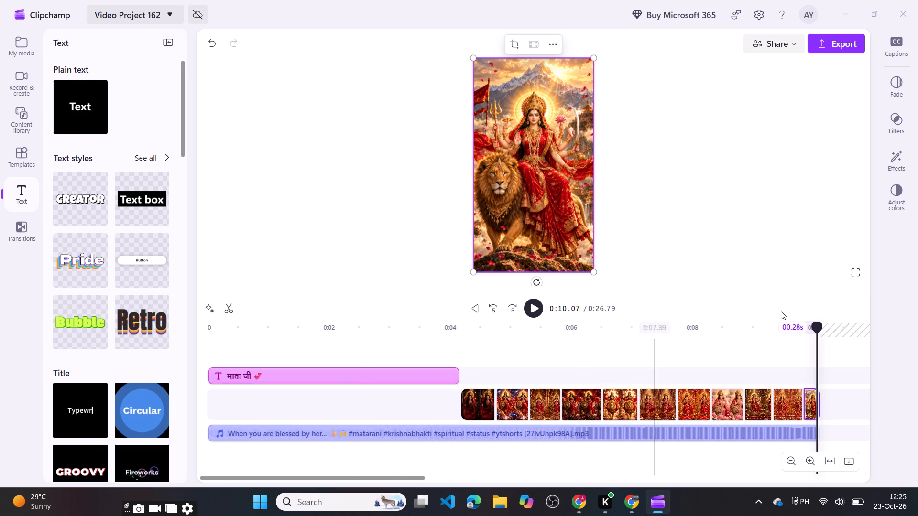
left_click_drag(815, 324, 0, 375)
key("space")
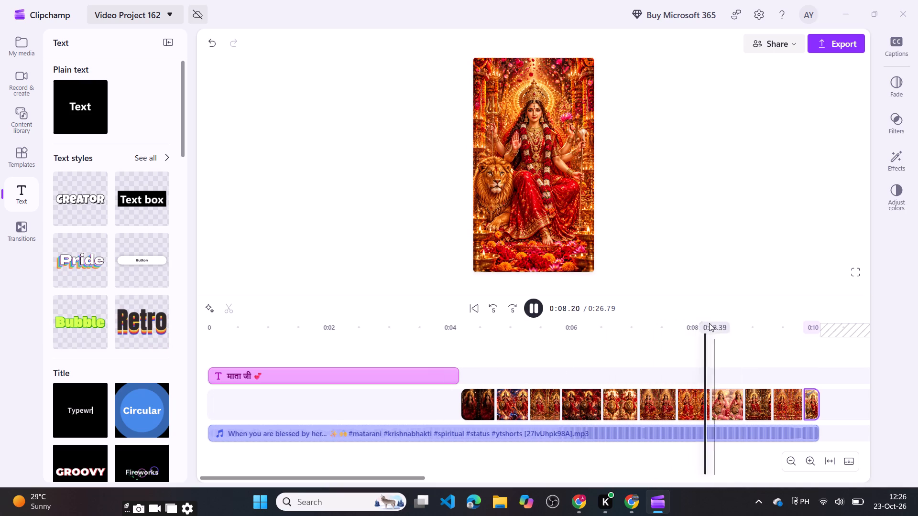
left_click_drag(707, 324, 298, 360)
scroll(298, 360, "down", 1, "ctrl")
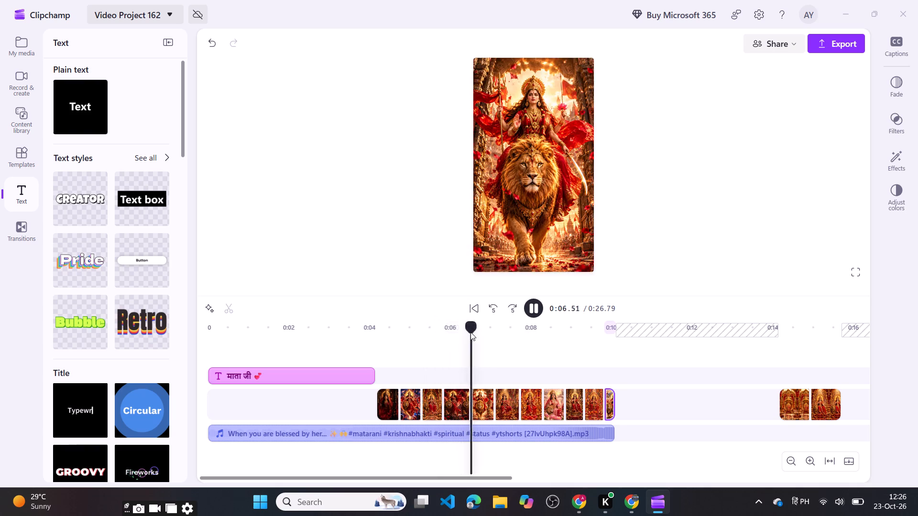
left_click_drag(470, 332, 98, 344)
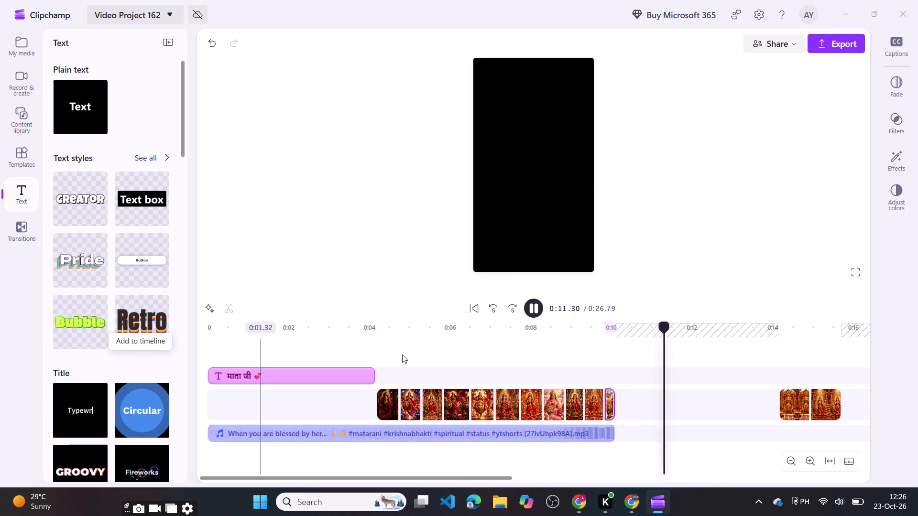
Close the gap behind the short sequence and the one before the 4 s goddess portrait.
left_click(695, 403)
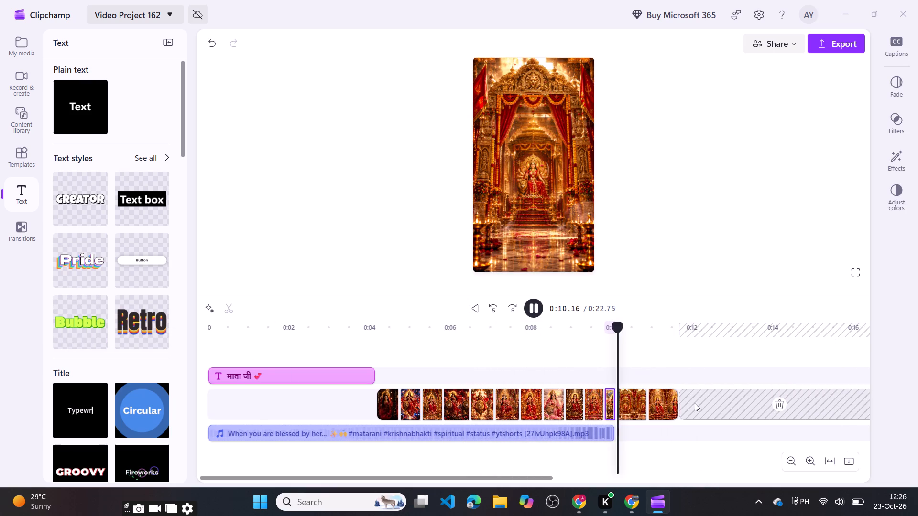
left_click(778, 401)
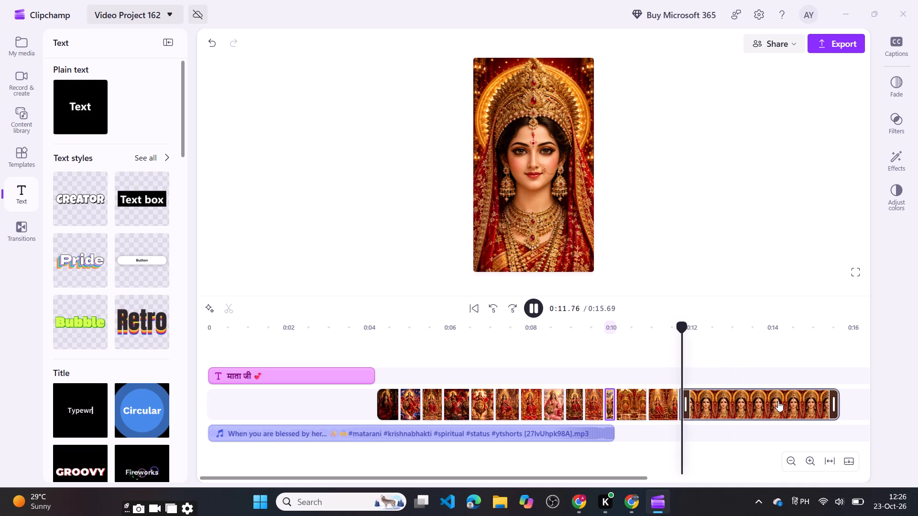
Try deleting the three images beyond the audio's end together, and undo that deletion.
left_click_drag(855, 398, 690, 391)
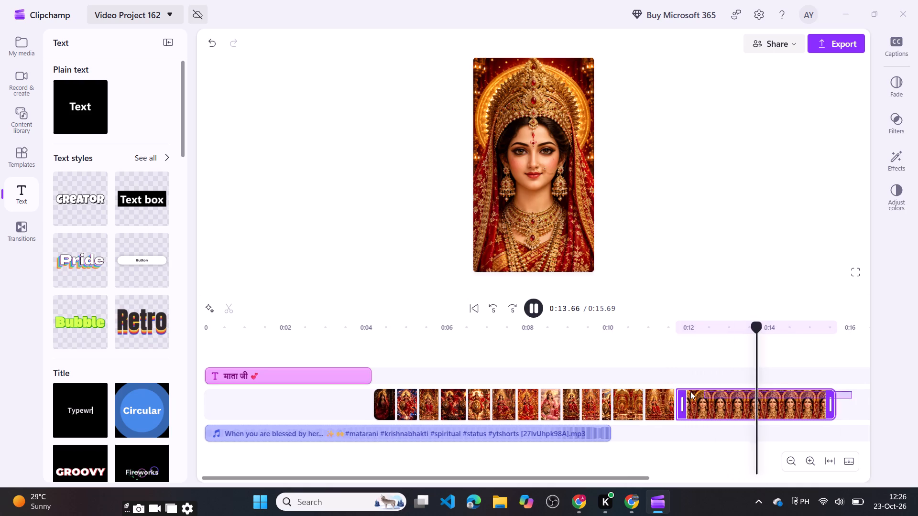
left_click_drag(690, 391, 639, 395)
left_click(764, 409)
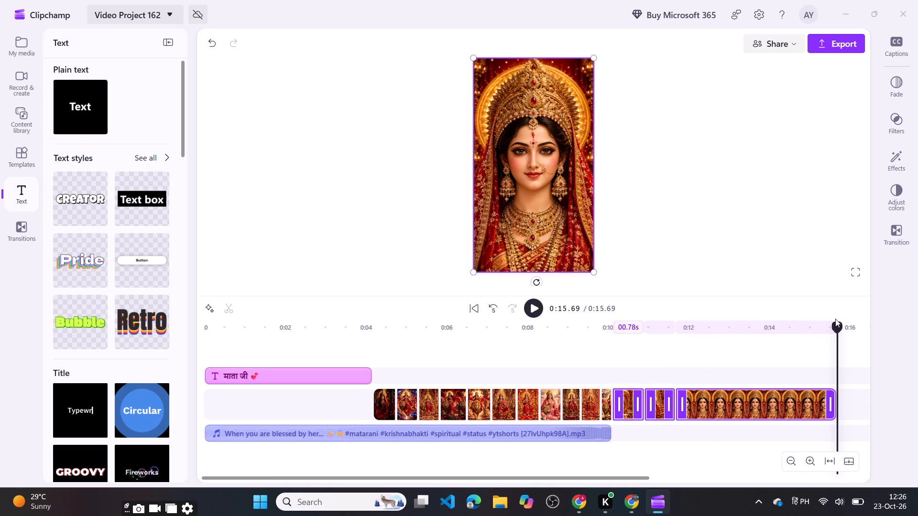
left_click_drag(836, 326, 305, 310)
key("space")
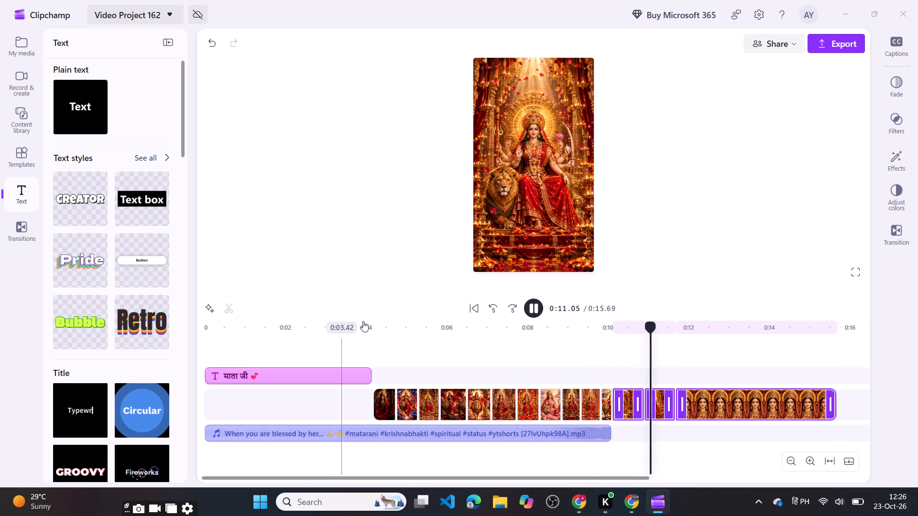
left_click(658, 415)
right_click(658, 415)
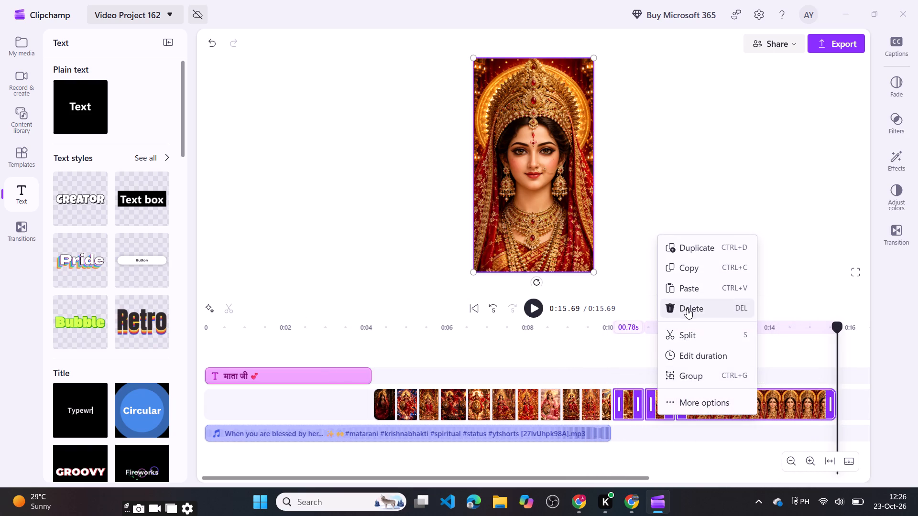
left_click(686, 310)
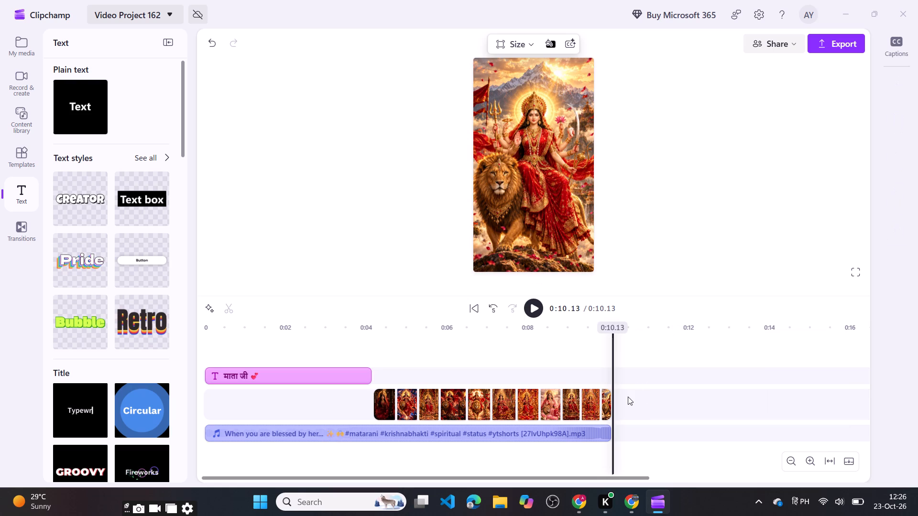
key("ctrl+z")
Delete the two short images between the audio's end and the 4 s goddess portrait, and close the gap before the portrait.
left_click(664, 405)
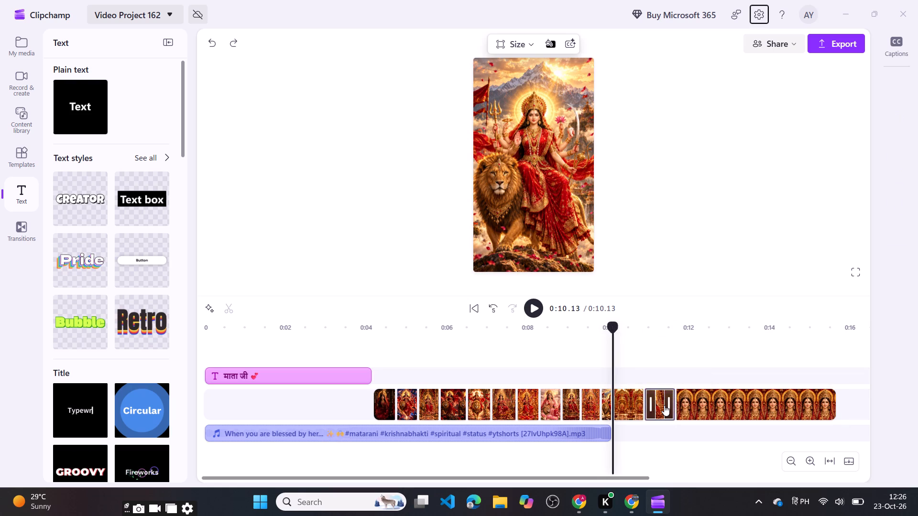
right_click(664, 405)
left_click(677, 301)
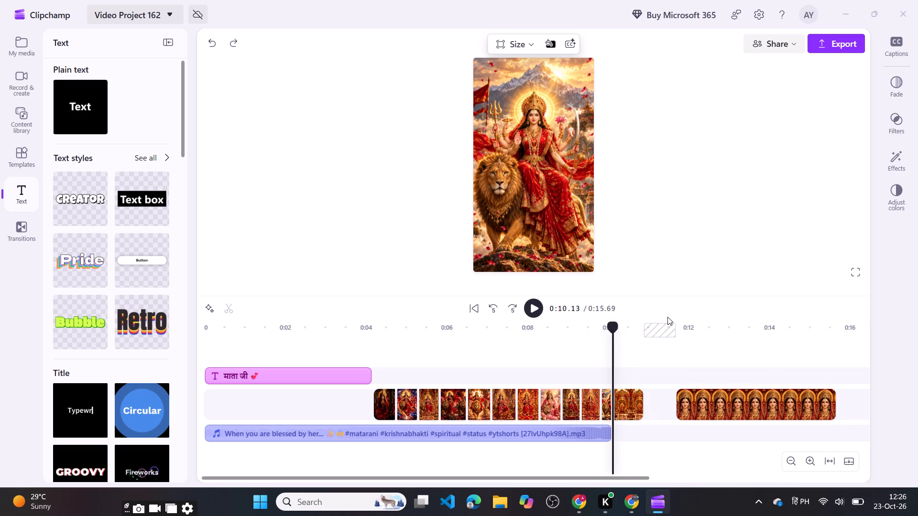
left_click(625, 404)
right_click(625, 404)
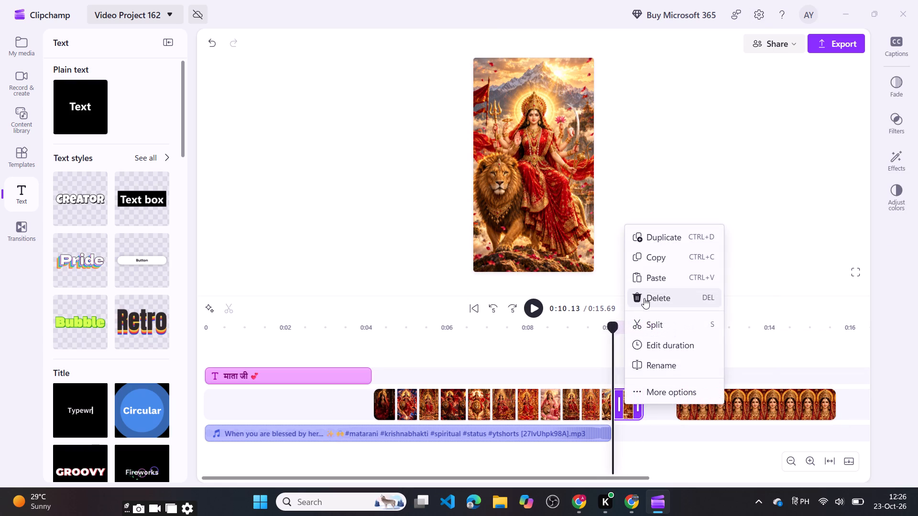
left_click(644, 298)
left_click(643, 405)
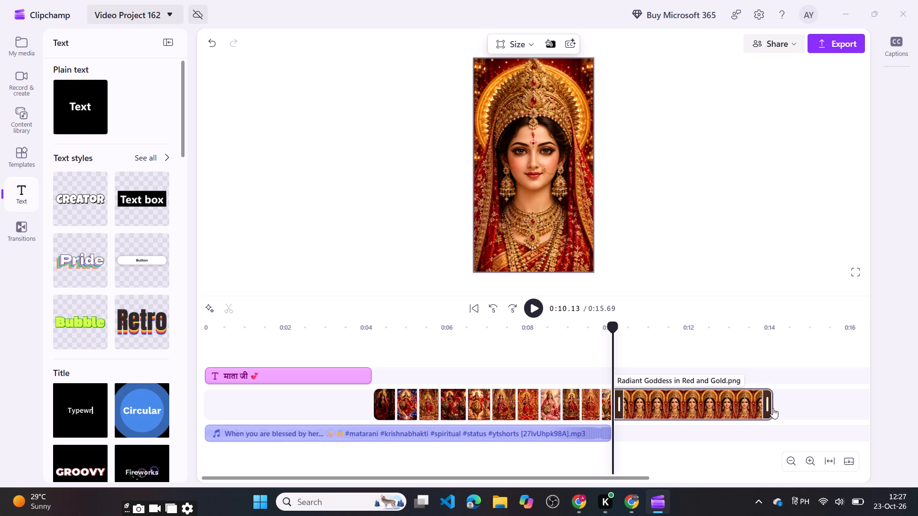
Trim the Radiant Goddess in Red and Gold portrait at the end of the sequence to 0.48 s.
left_click_drag(773, 408, 690, 410)
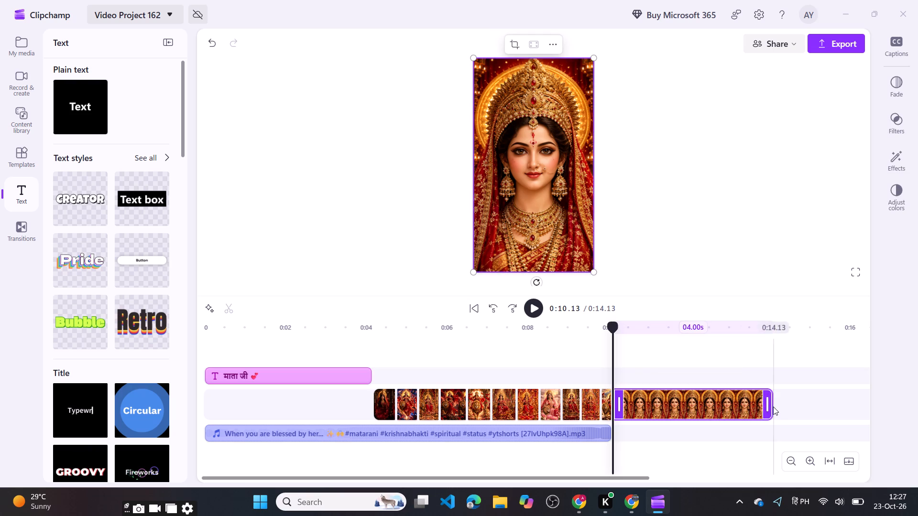
left_click_drag(767, 408, 630, 410)
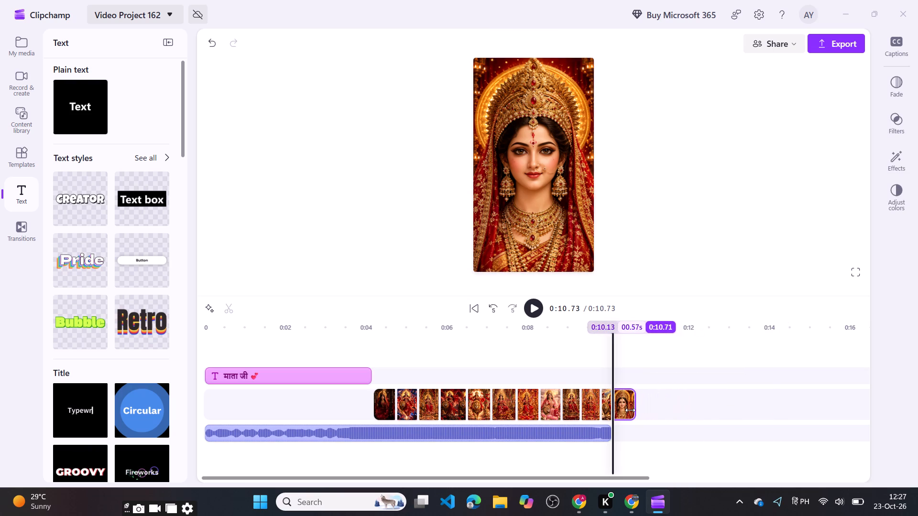
left_click_drag(630, 410, 625, 410)
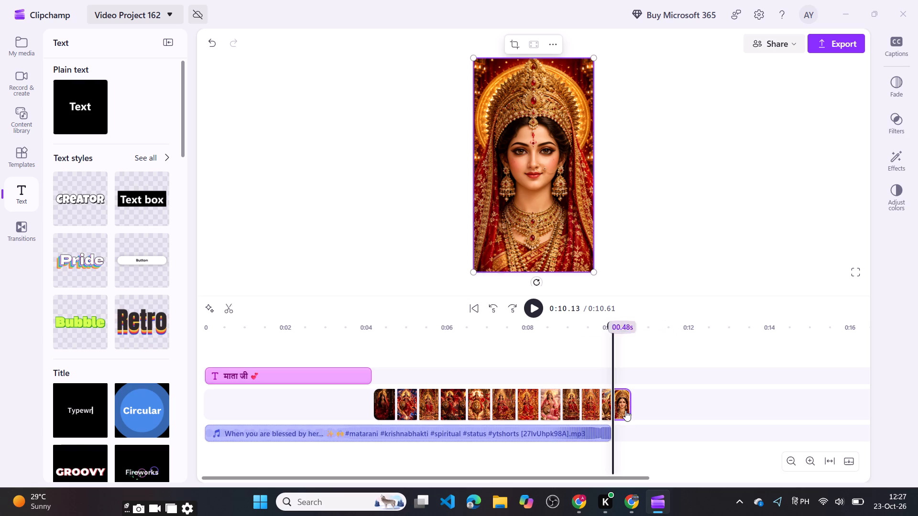
Move the trimmed goddess portrait to third place in the sequence, directly after the second image.
left_click_drag(618, 413, 410, 416)
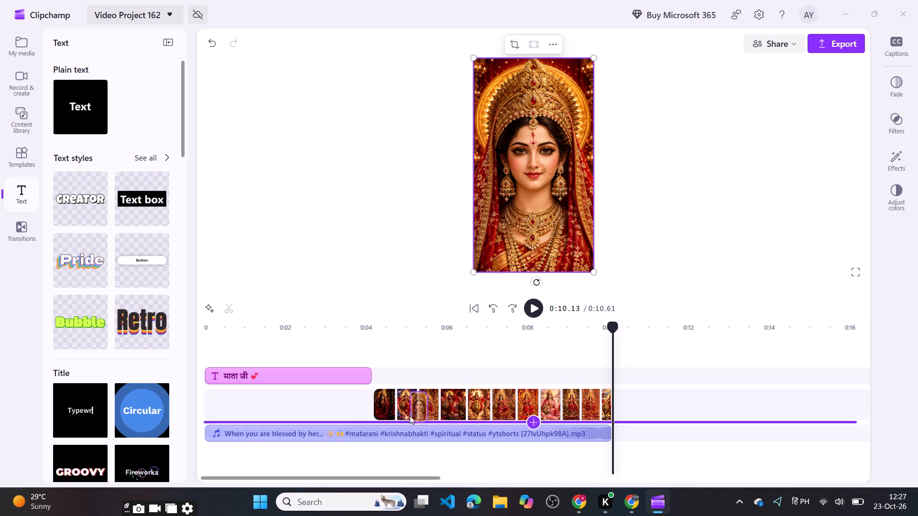
left_click_drag(410, 416, 415, 413)
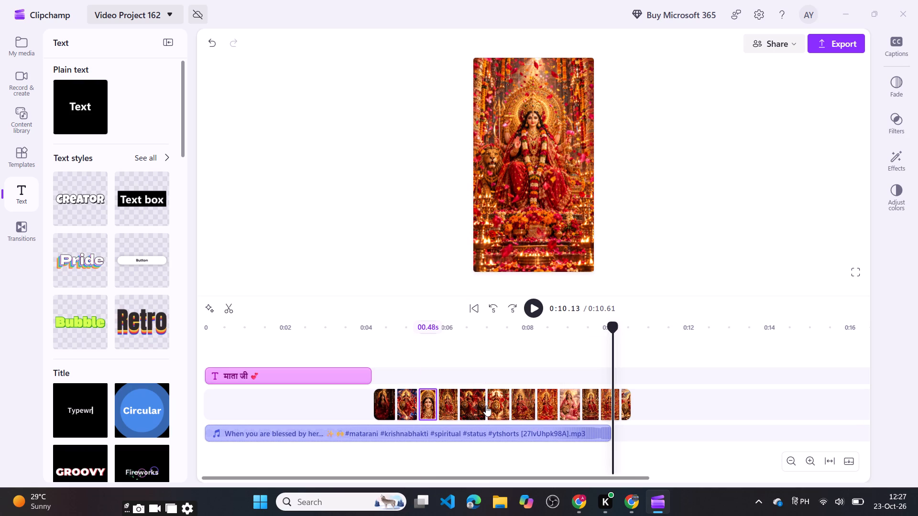
Trim the fifth image of the sequence to 0.51 s and the sixth to 0.45 s, closing the gap behind each.
left_click_drag(483, 406, 475, 408)
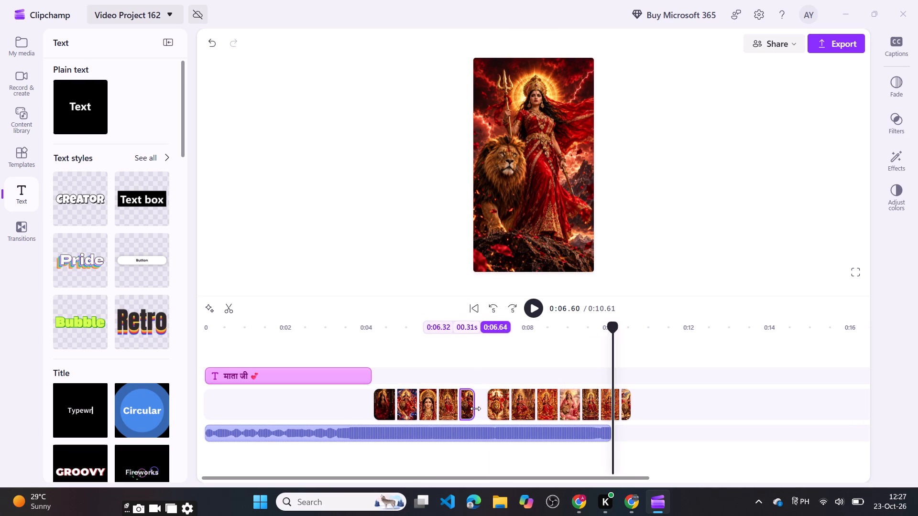
left_click_drag(475, 408, 477, 409)
left_click(481, 407)
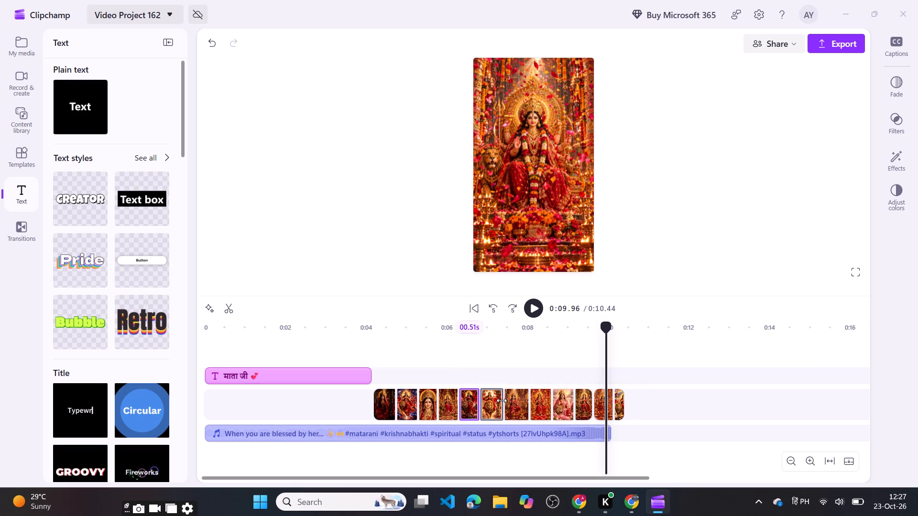
left_click_drag(502, 400, 496, 401)
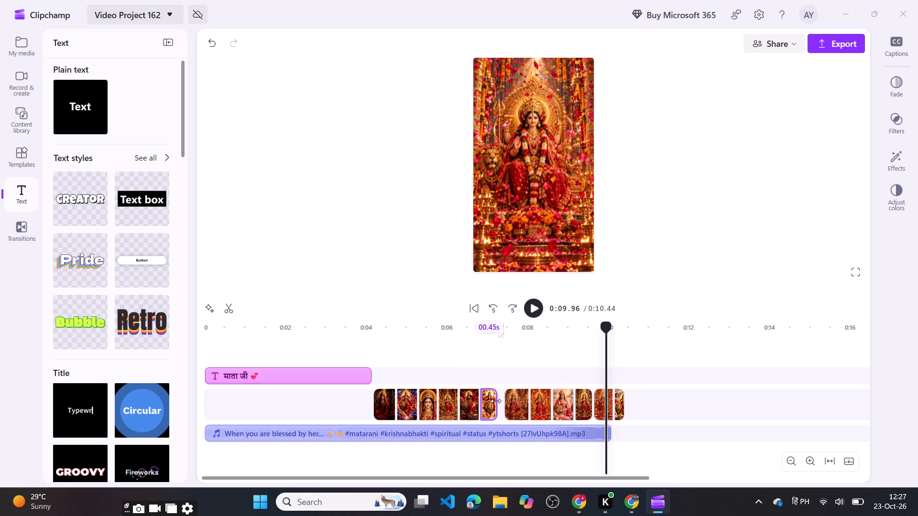
left_click(500, 403)
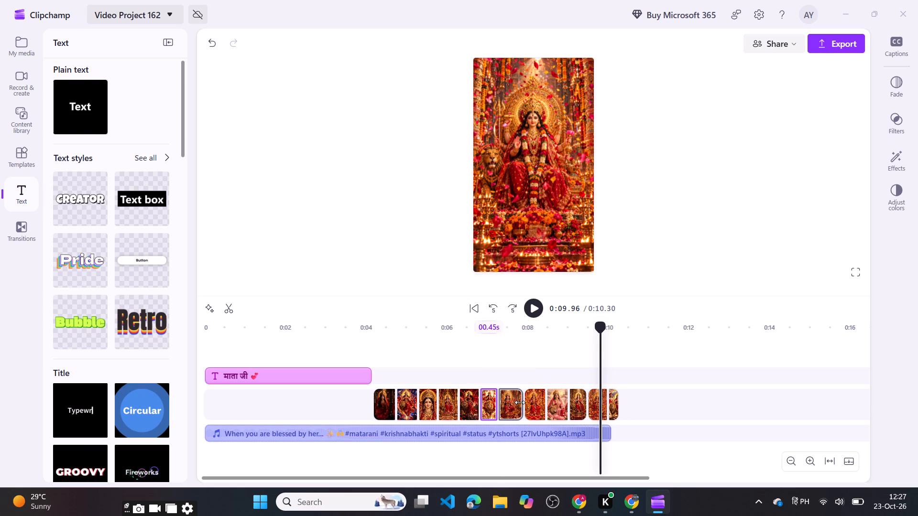
Trim the seventh image to 0.50 s and the second to 0.42 s, closing the gap behind each.
left_click_drag(520, 402, 514, 404)
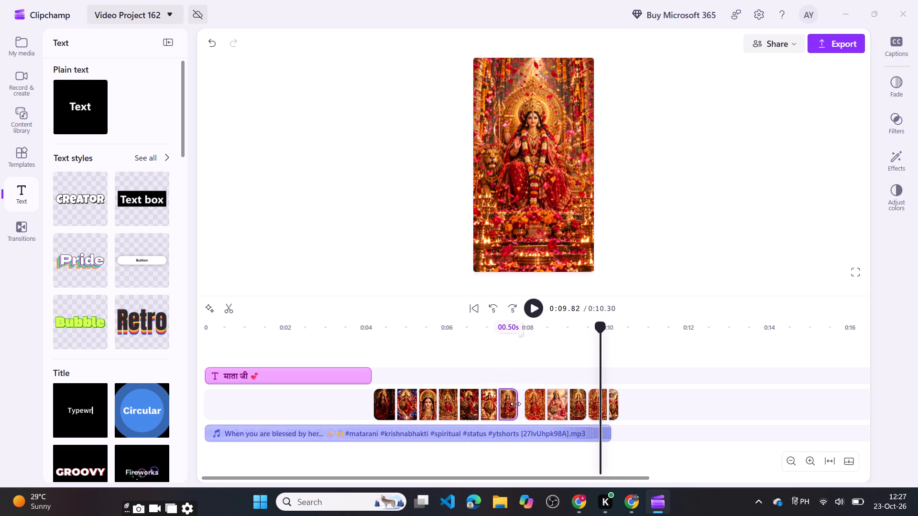
left_click(524, 409)
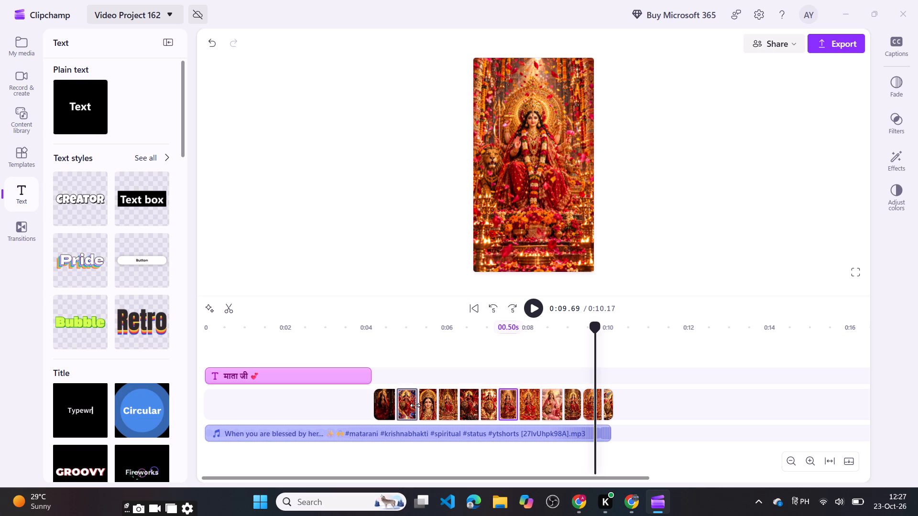
left_click_drag(415, 405, 411, 408)
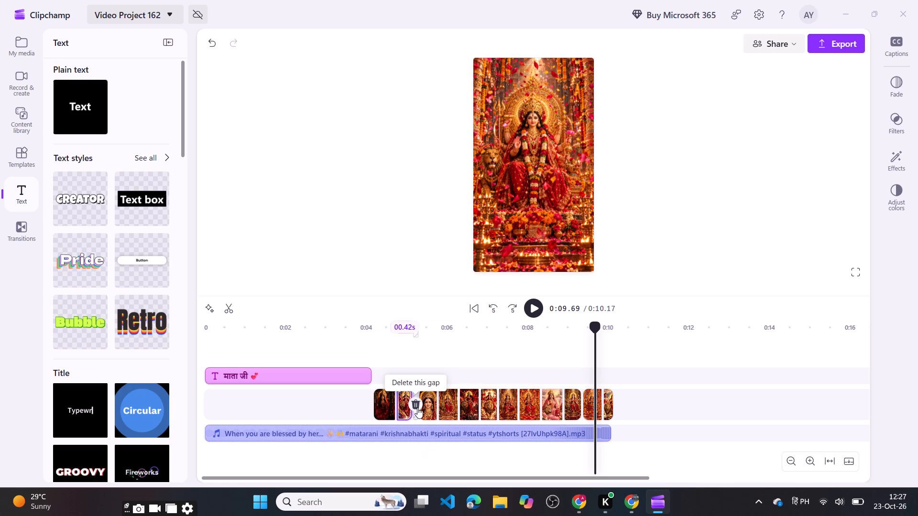
left_click(417, 408)
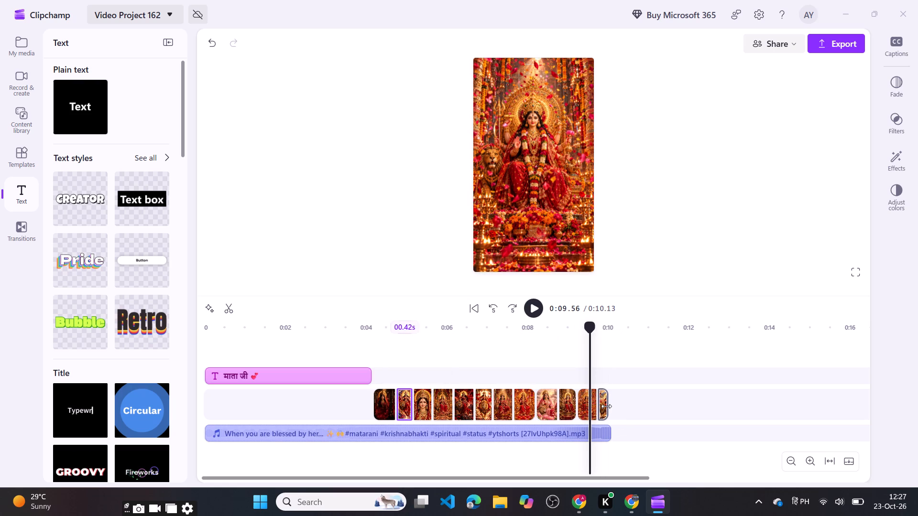
Lengthen the last image of the sequence to 0.37 s so it ends with the audio.
left_click(606, 406)
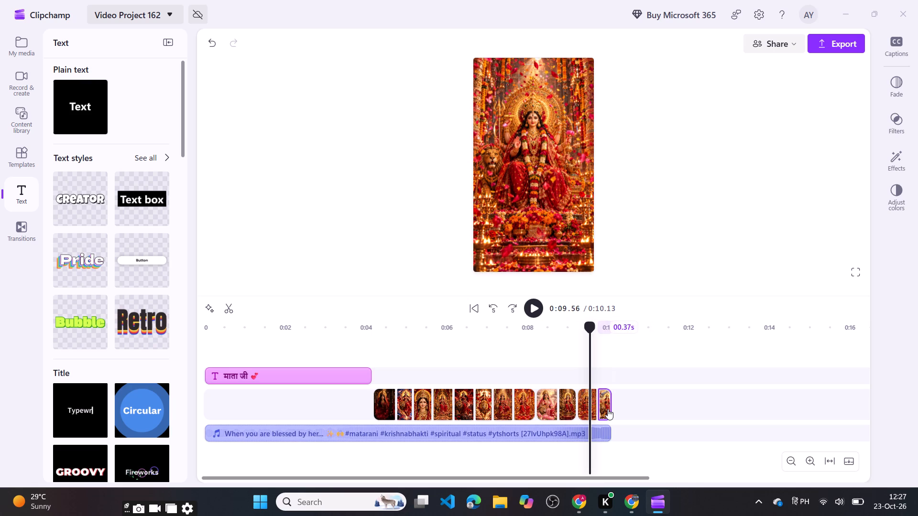
Play the short from the opening caption and check the lengths of the last four images.
left_click_drag(591, 323, 133, 325)
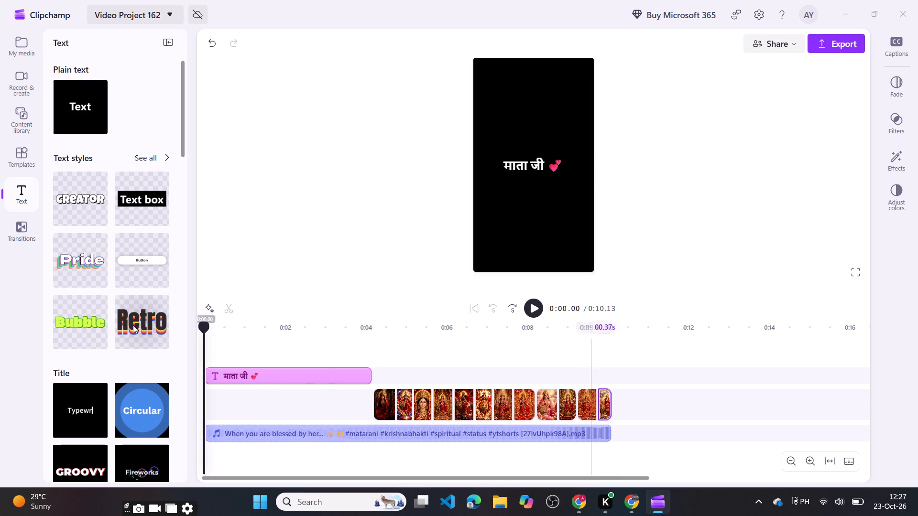
key("space")
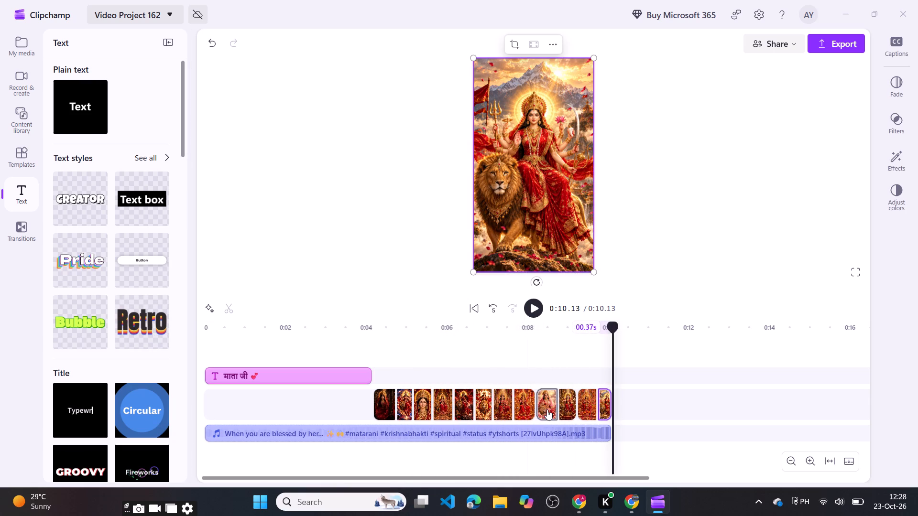
left_click_drag(547, 409, 534, 409)
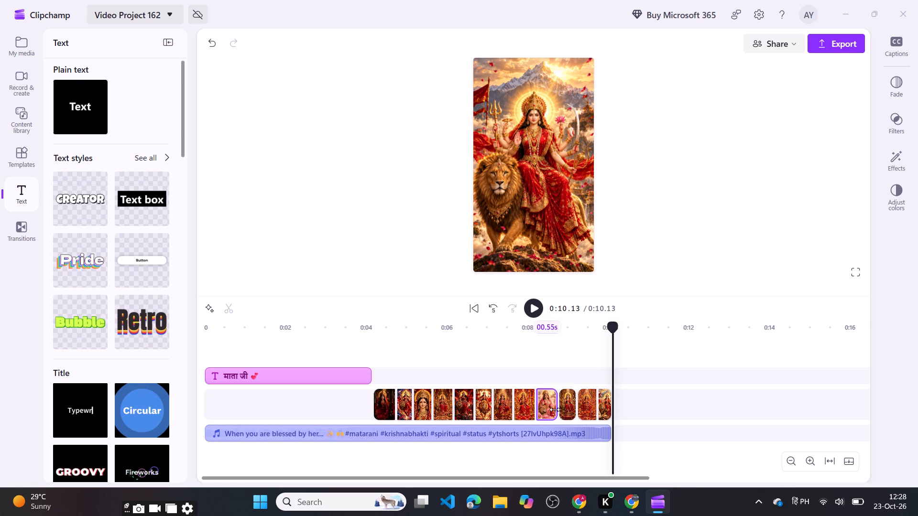
left_click_drag(568, 408, 560, 408)
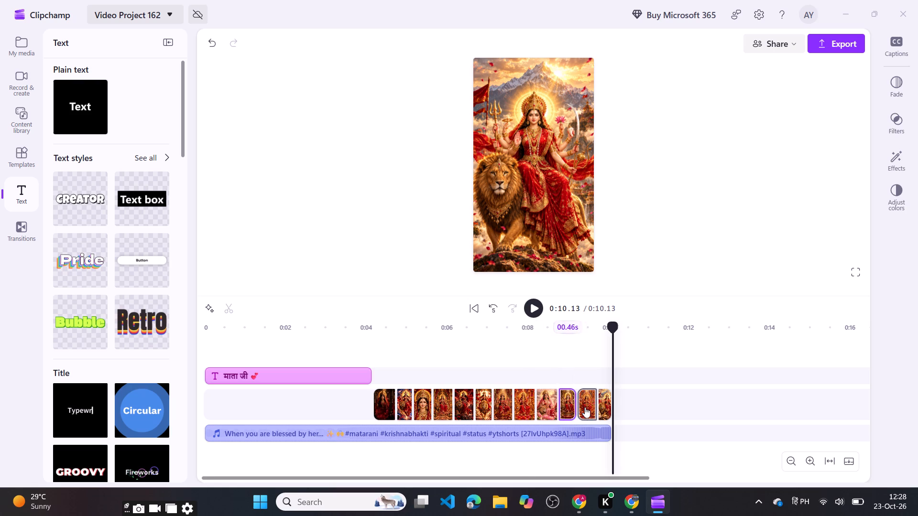
left_click(585, 407)
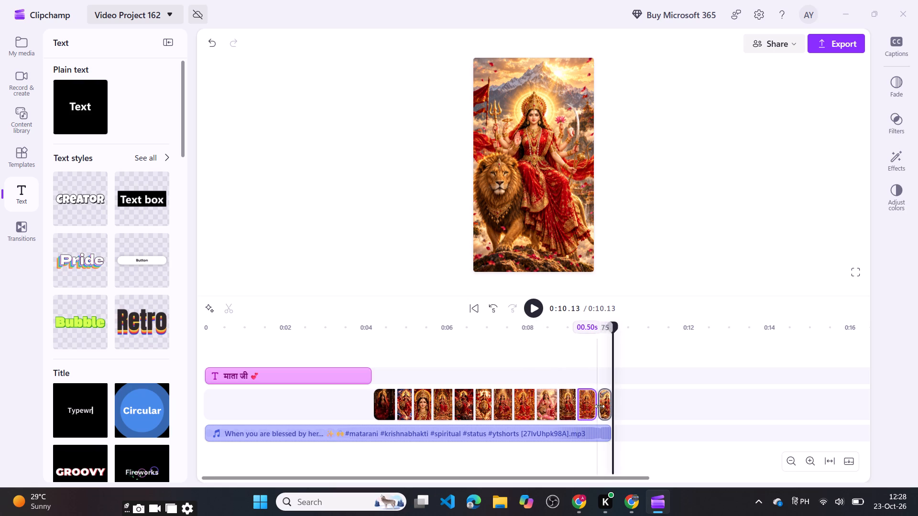
left_click(602, 406)
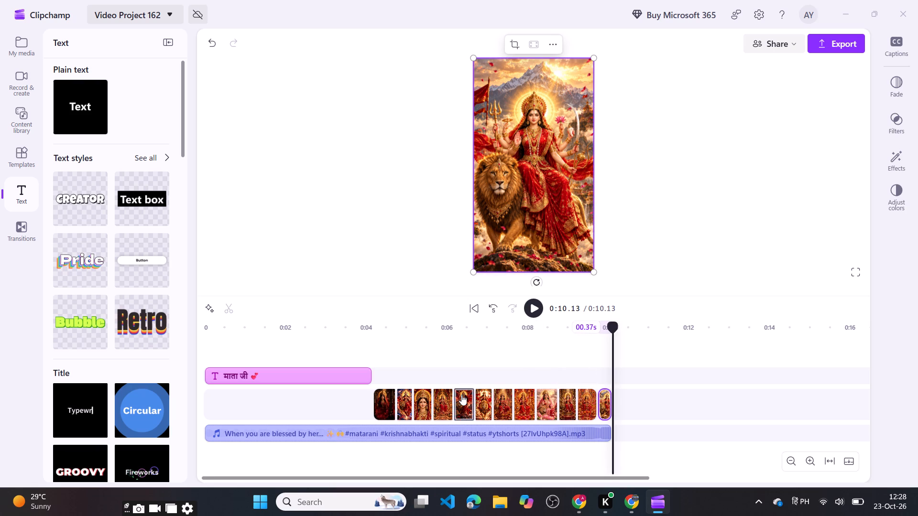
Lengthen the third image, the goddess portrait, to 0.53 s and trim the ninth to 0.46 s, closing the gap behind it.
left_click(429, 408)
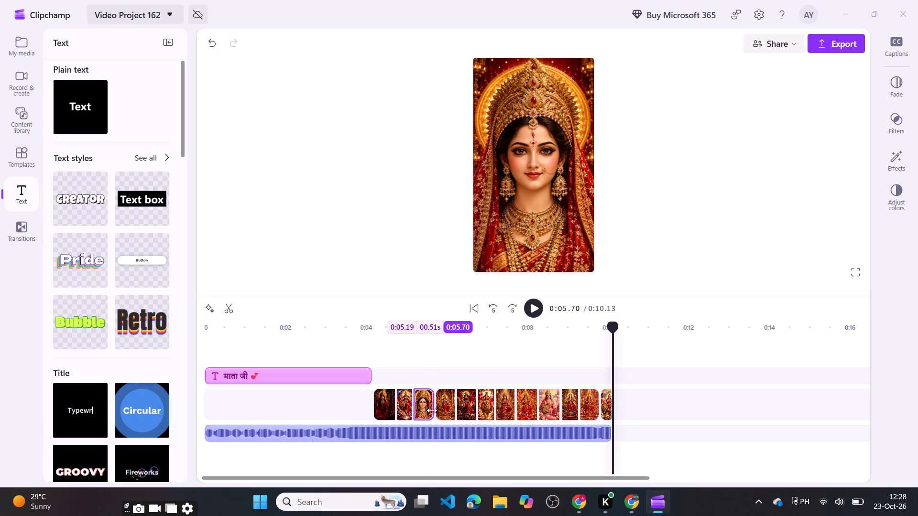
left_click(557, 404)
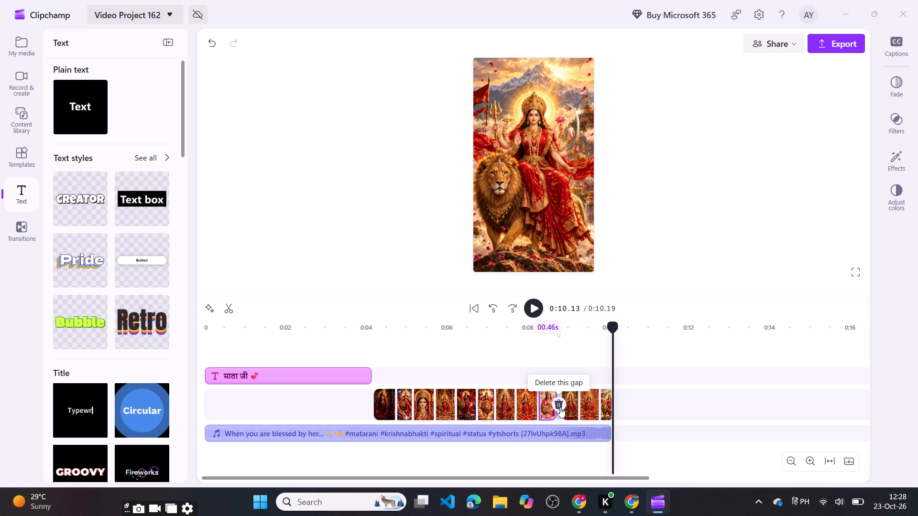
left_click(560, 407)
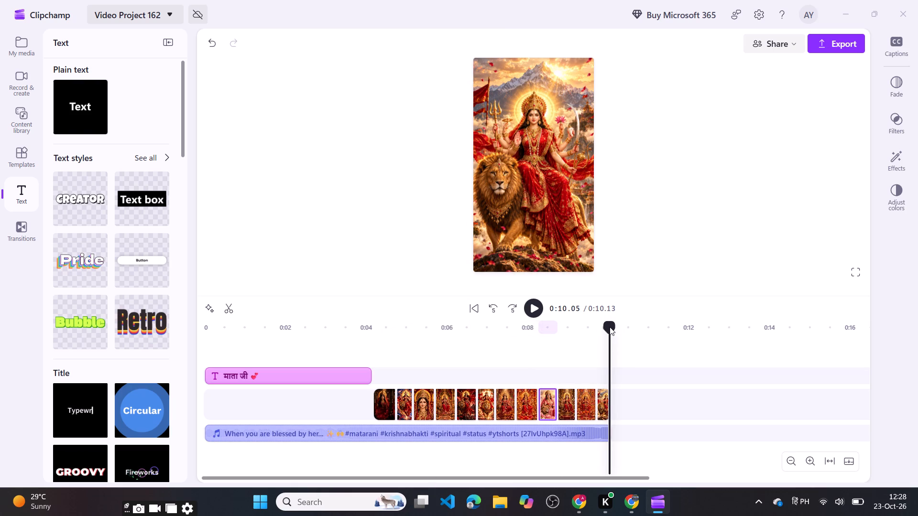
Lengthen the last image of the sequence to 0.39 s, matching its end to the audio's.
left_click_drag(610, 327, 625, 330)
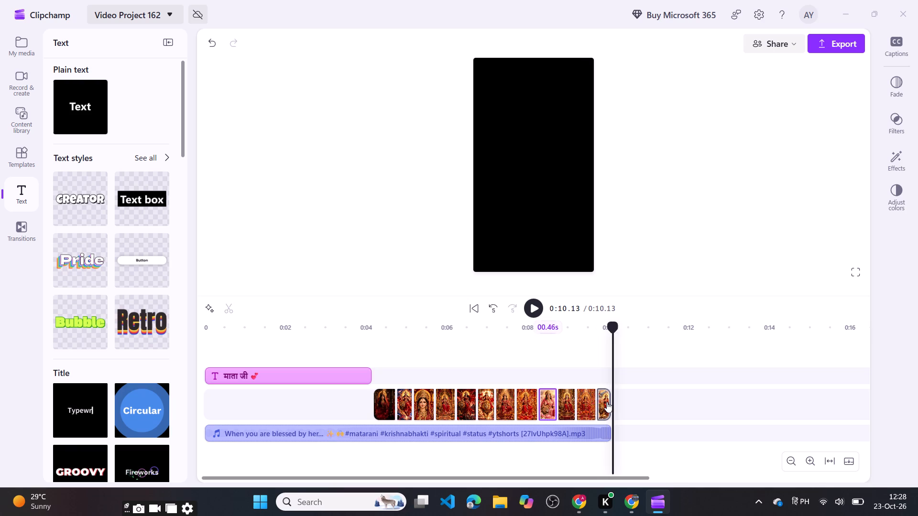
left_click(610, 404)
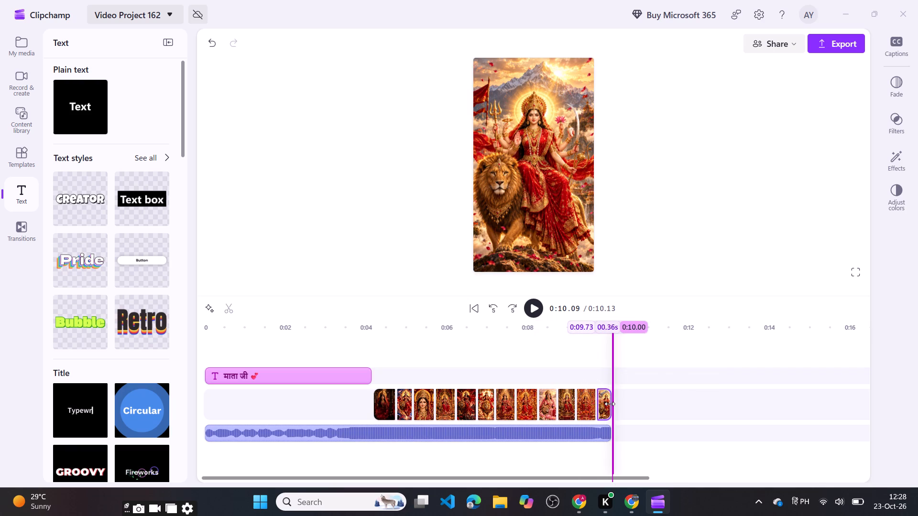
Play the short from just before the first image to review the timing of the image sequence.
left_click(430, 408)
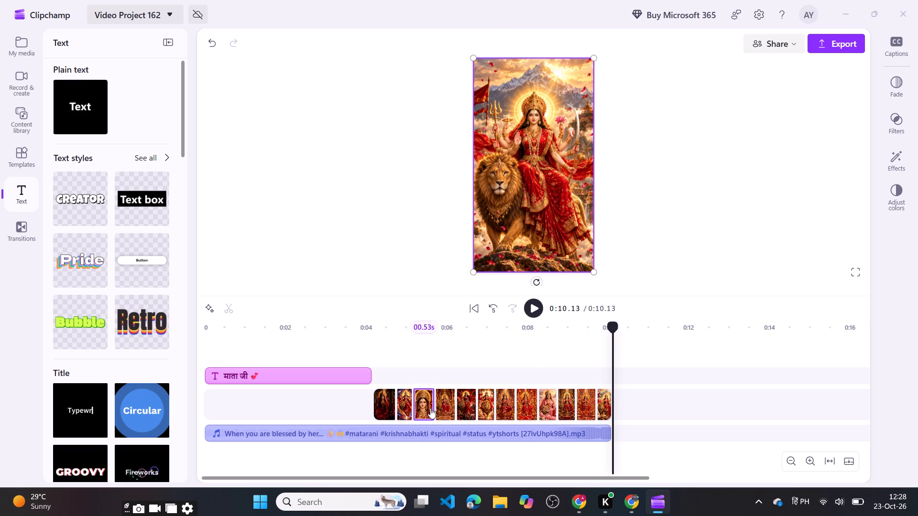
left_click_drag(609, 327, 336, 328)
key("space")
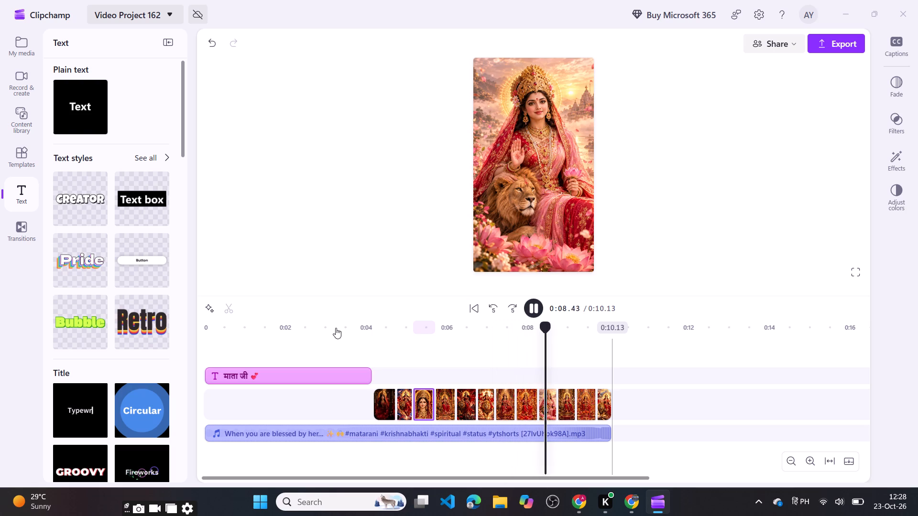
key("space")
key("space")
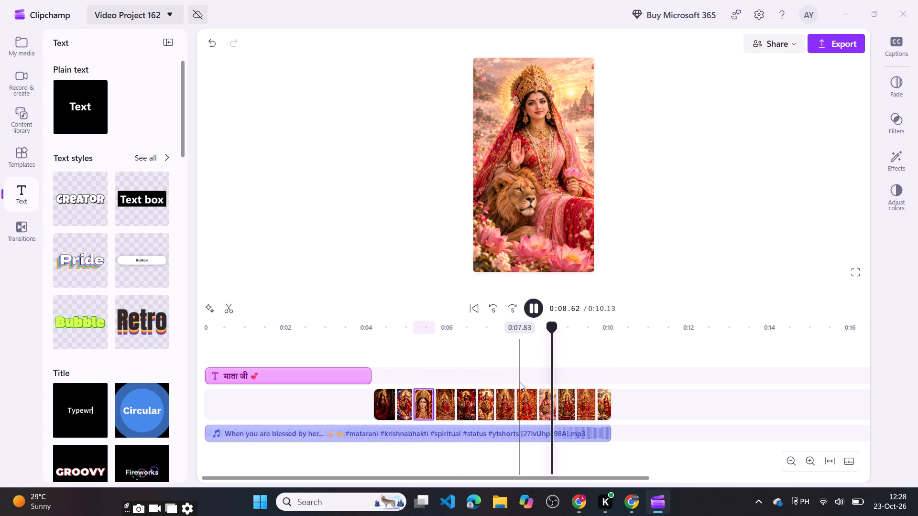
key("space")
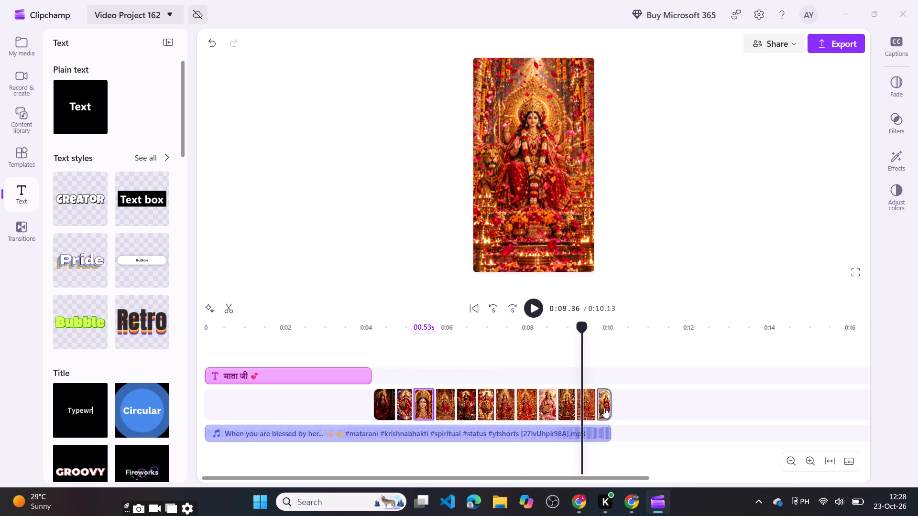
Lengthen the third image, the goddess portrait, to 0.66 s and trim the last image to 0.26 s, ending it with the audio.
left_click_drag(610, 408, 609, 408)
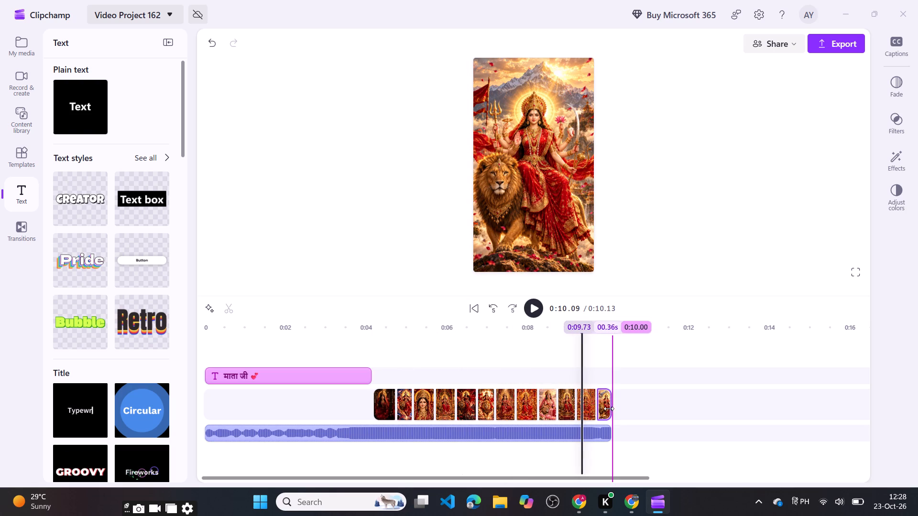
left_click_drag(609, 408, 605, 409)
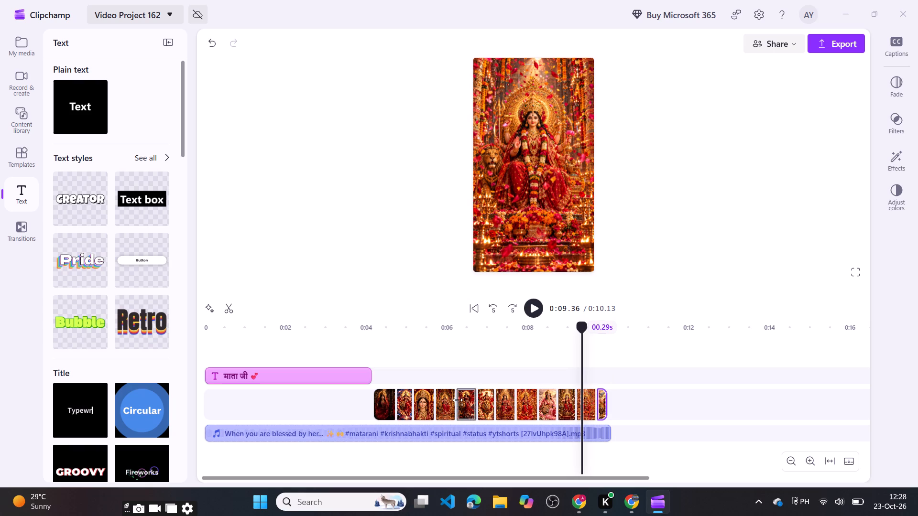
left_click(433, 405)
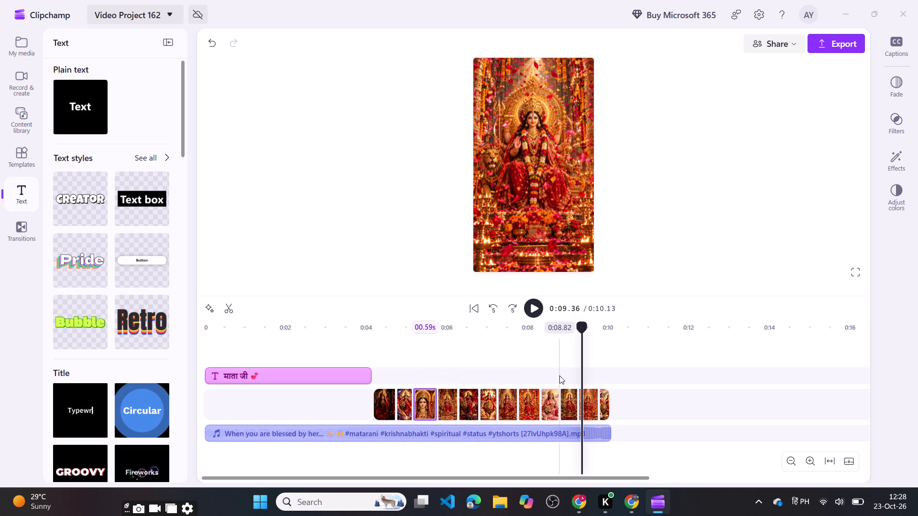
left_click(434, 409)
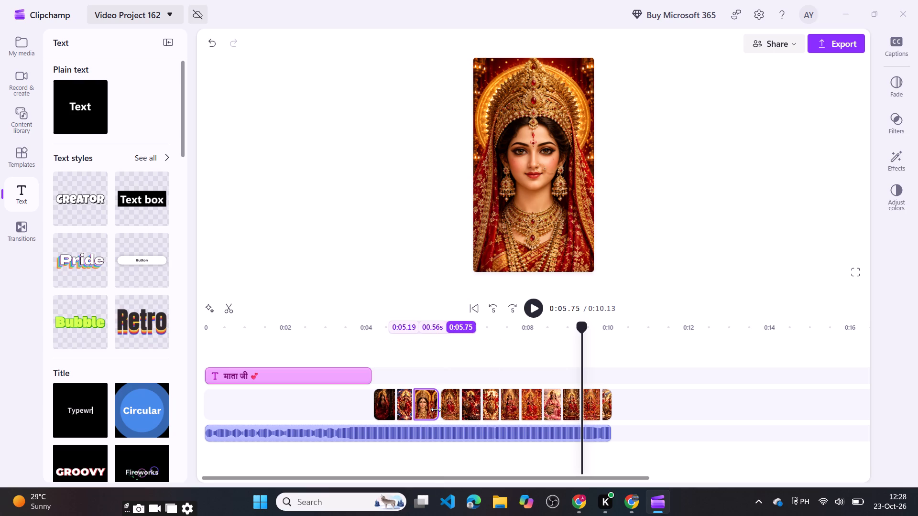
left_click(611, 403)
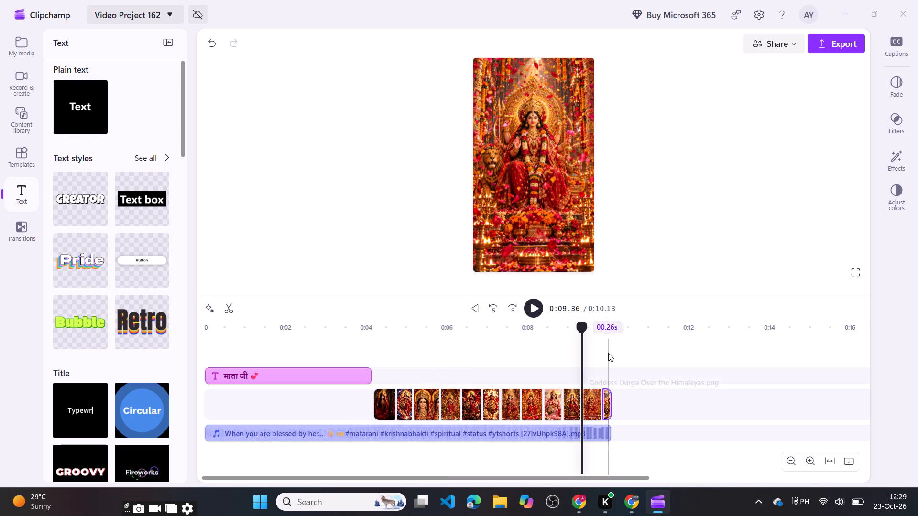
Play the short from the beginning to the end to check the image timing.
left_click_drag(585, 322, 164, 360)
key("space")
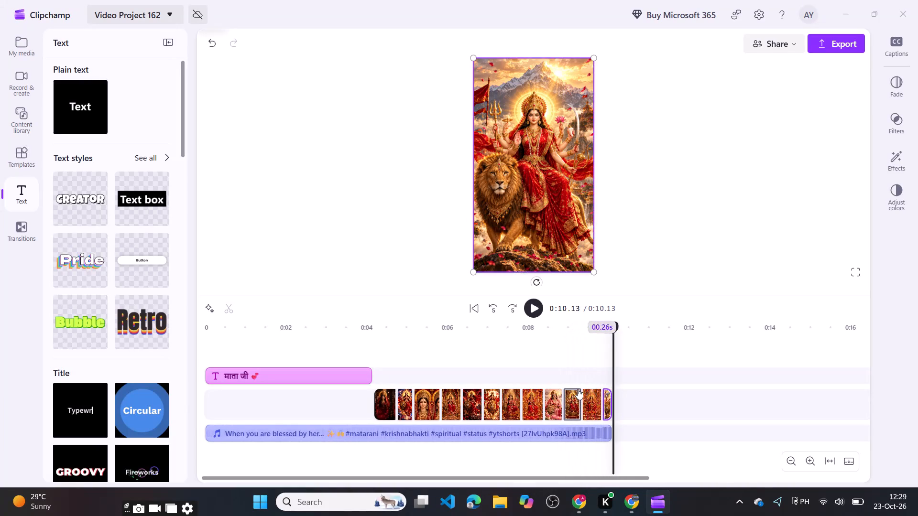
Trim the third image to 0.56 s, close the gap behind it, and lengthen the last image to 0.37 s to meet the audio's end.
left_click(437, 407)
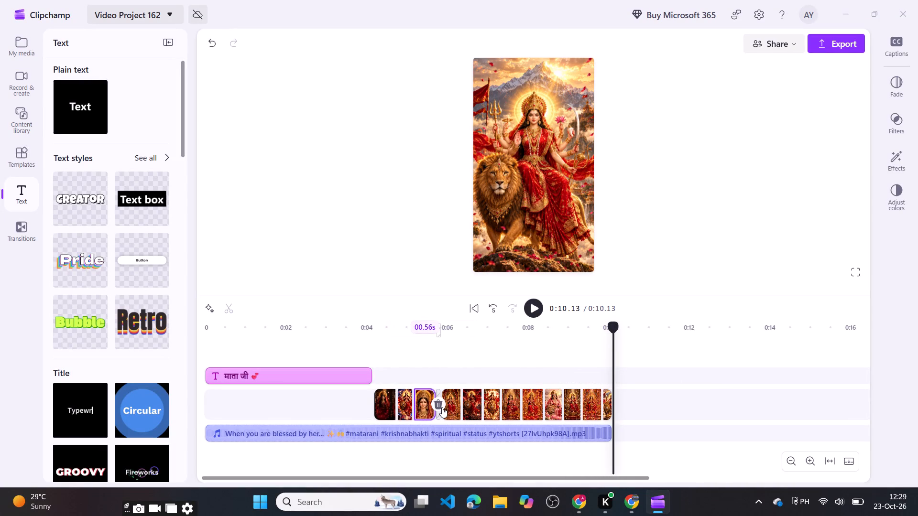
left_click(442, 407)
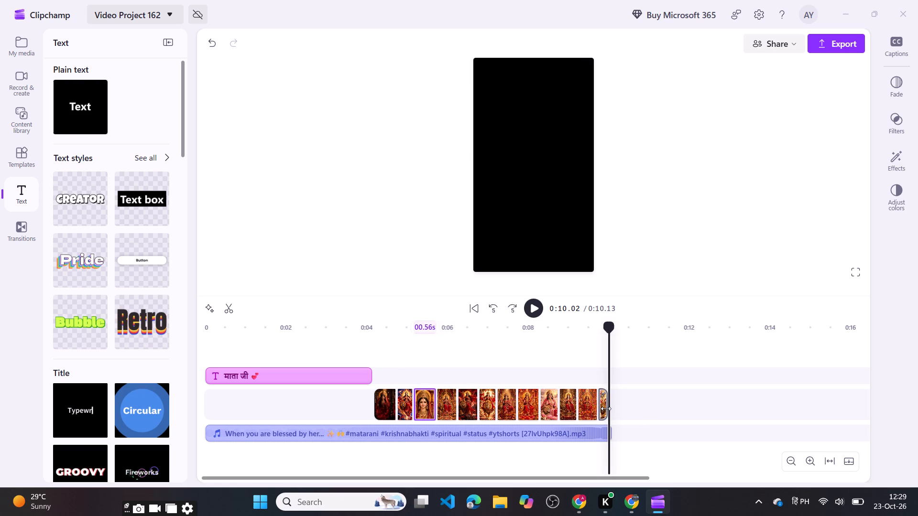
left_click(606, 408)
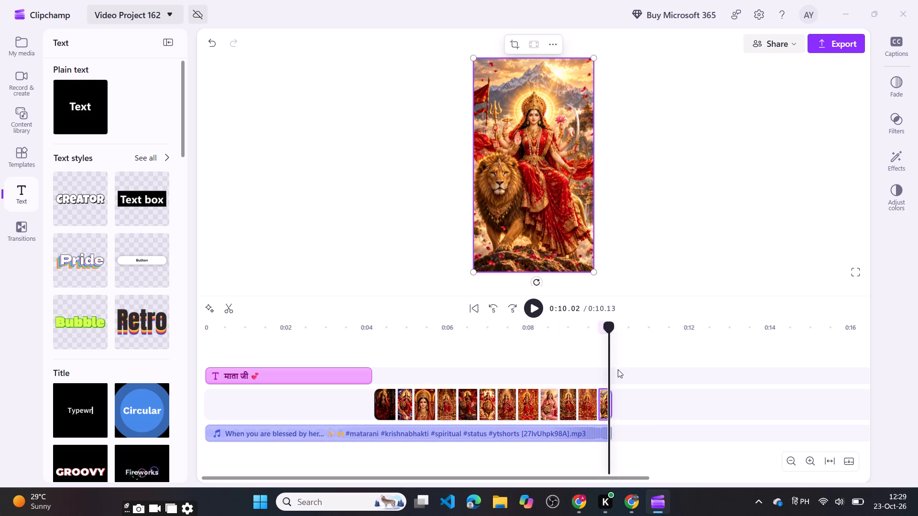
Play the whole short from the opening caption to check the revised image timing.
left_click_drag(608, 323, 76, 306)
key("space")
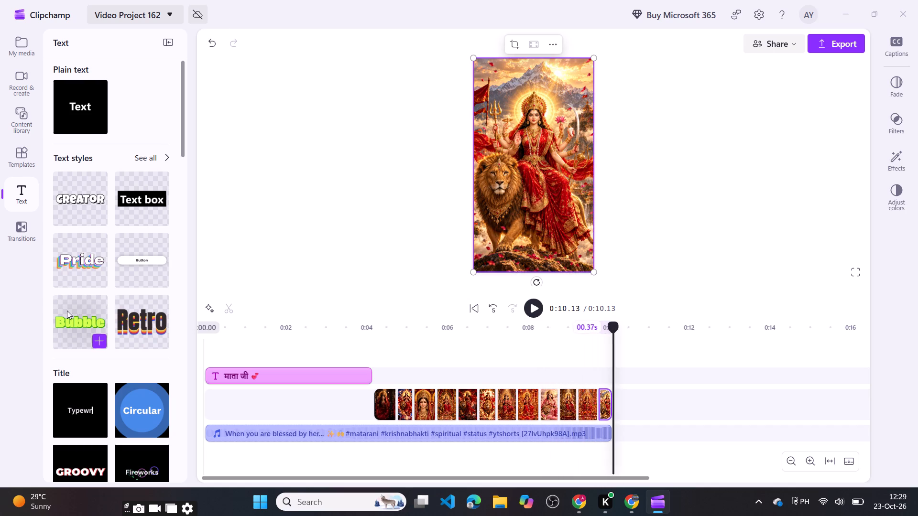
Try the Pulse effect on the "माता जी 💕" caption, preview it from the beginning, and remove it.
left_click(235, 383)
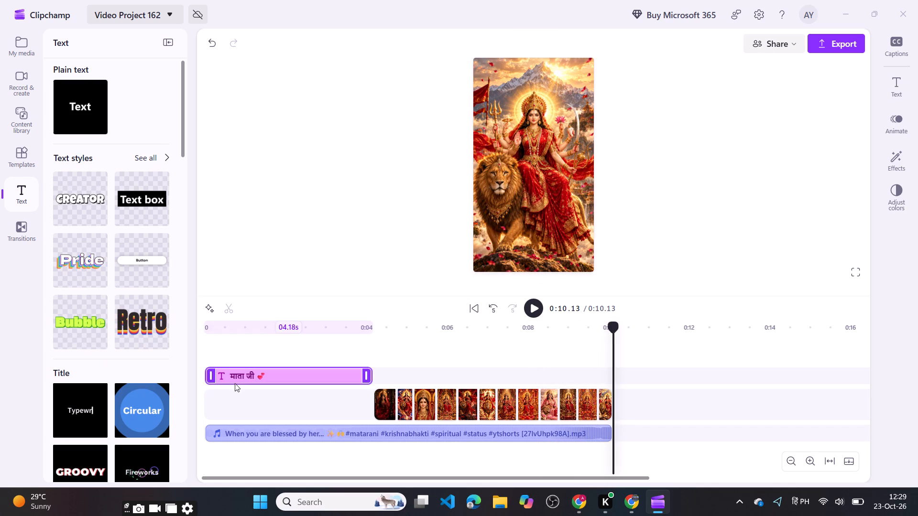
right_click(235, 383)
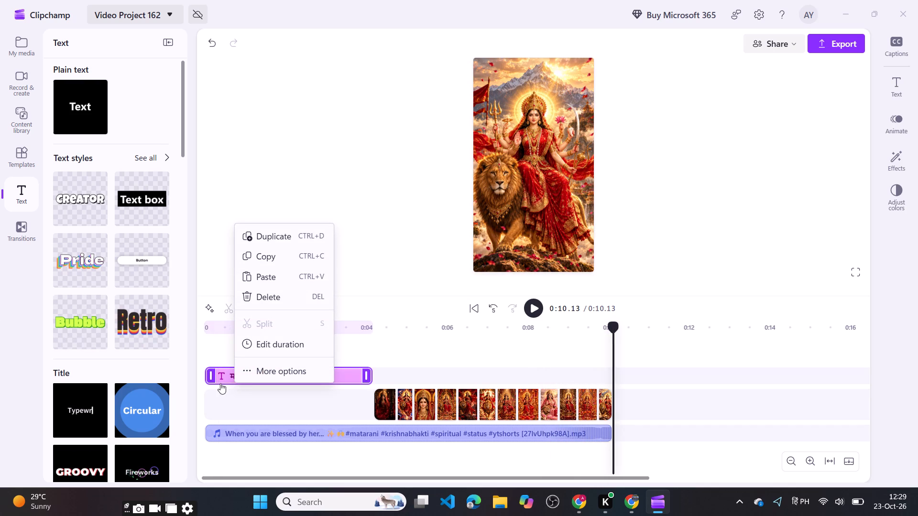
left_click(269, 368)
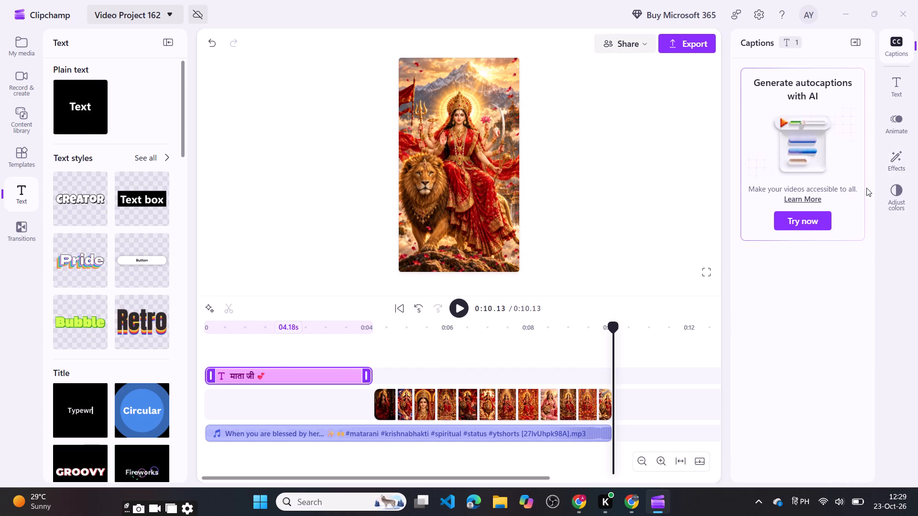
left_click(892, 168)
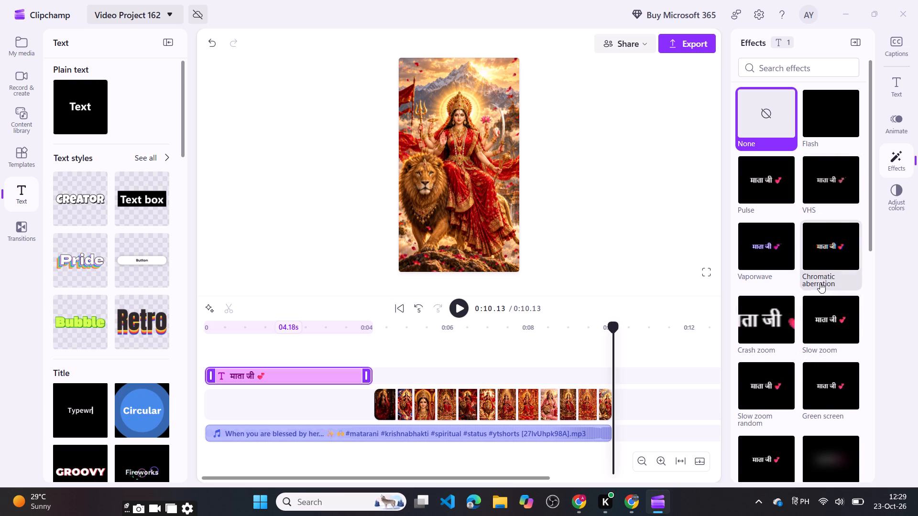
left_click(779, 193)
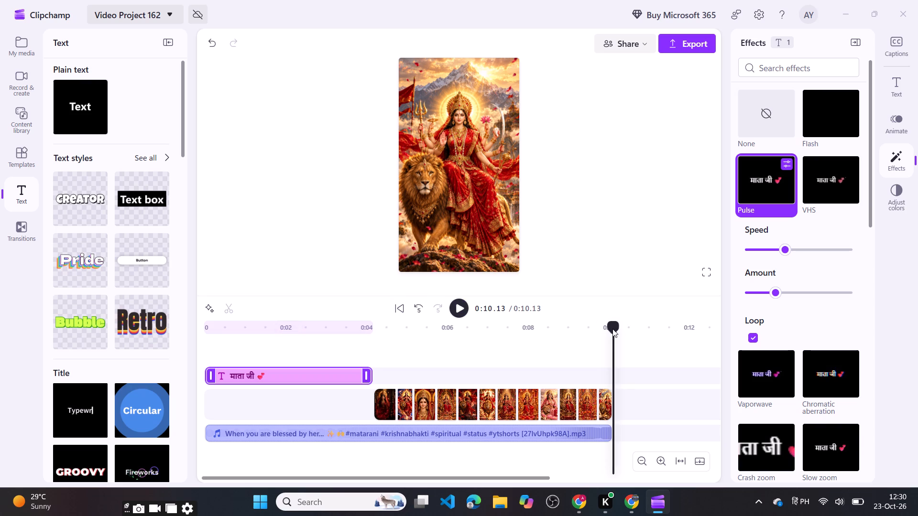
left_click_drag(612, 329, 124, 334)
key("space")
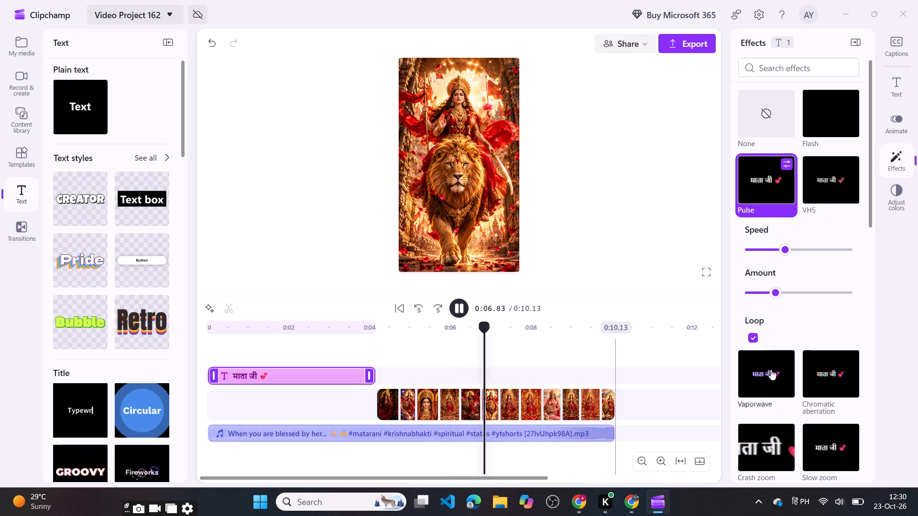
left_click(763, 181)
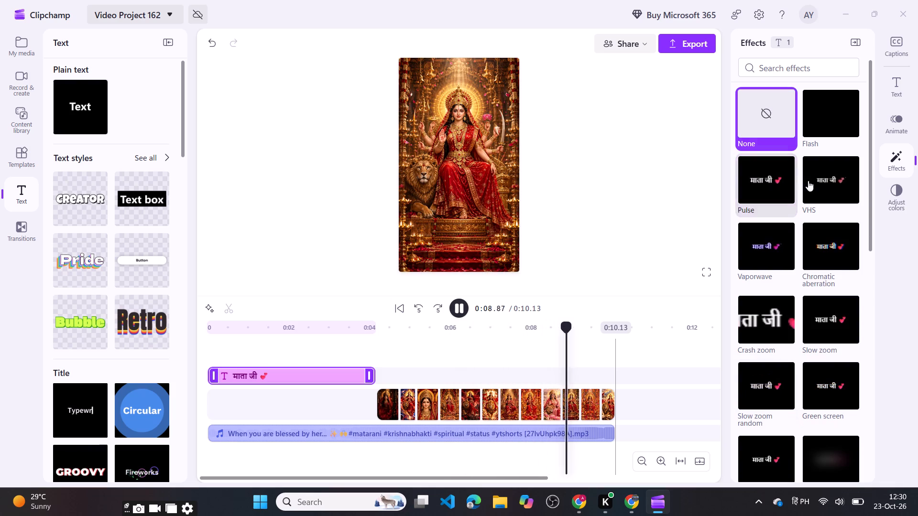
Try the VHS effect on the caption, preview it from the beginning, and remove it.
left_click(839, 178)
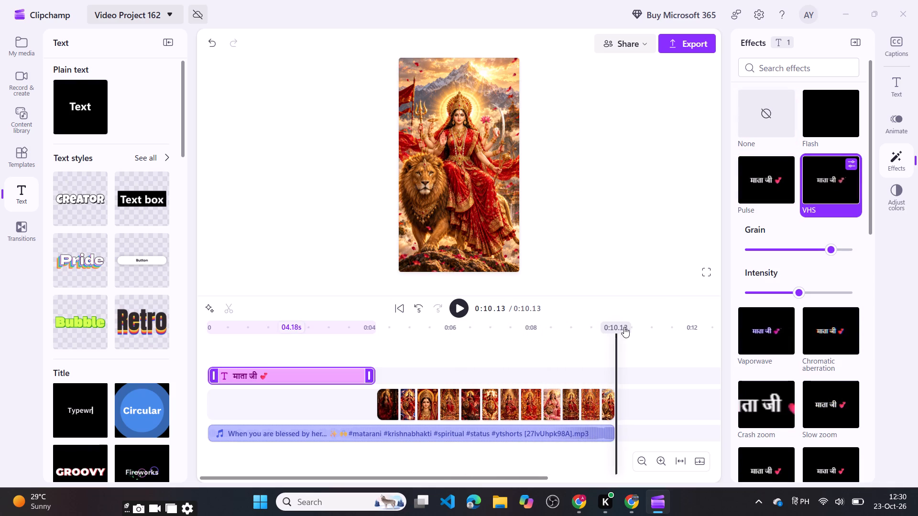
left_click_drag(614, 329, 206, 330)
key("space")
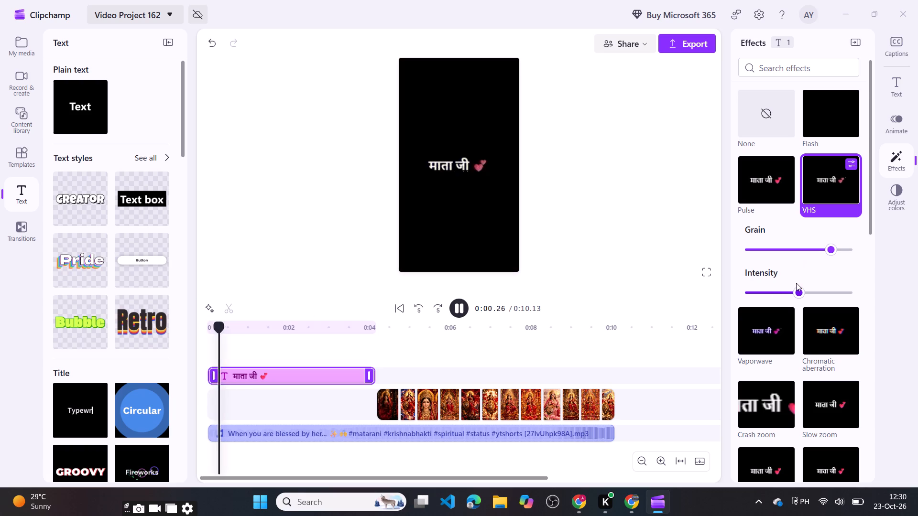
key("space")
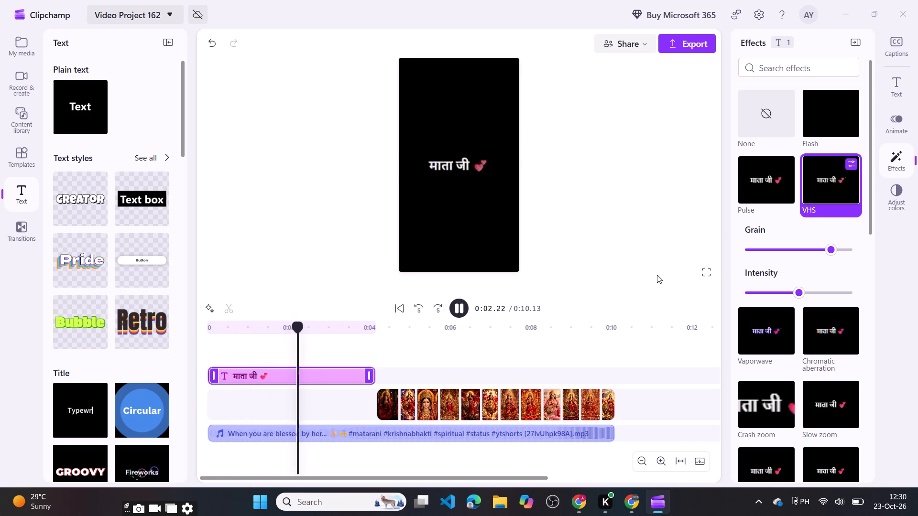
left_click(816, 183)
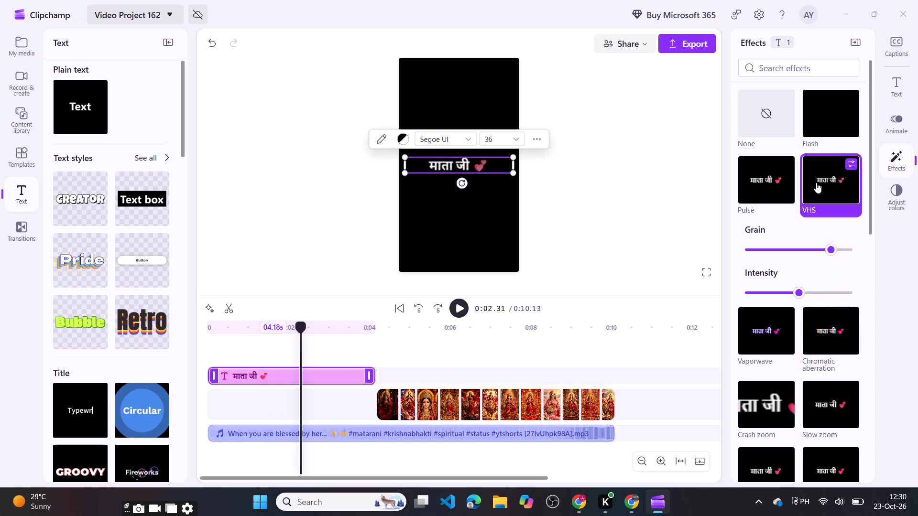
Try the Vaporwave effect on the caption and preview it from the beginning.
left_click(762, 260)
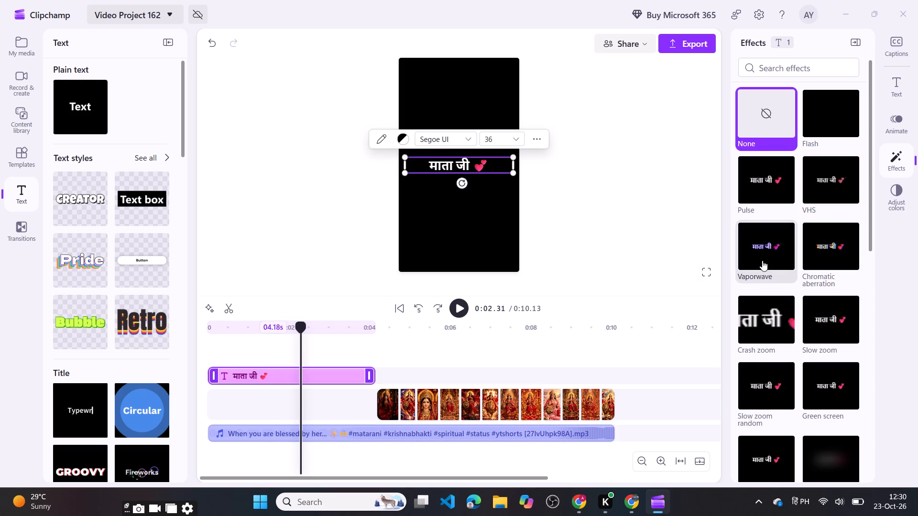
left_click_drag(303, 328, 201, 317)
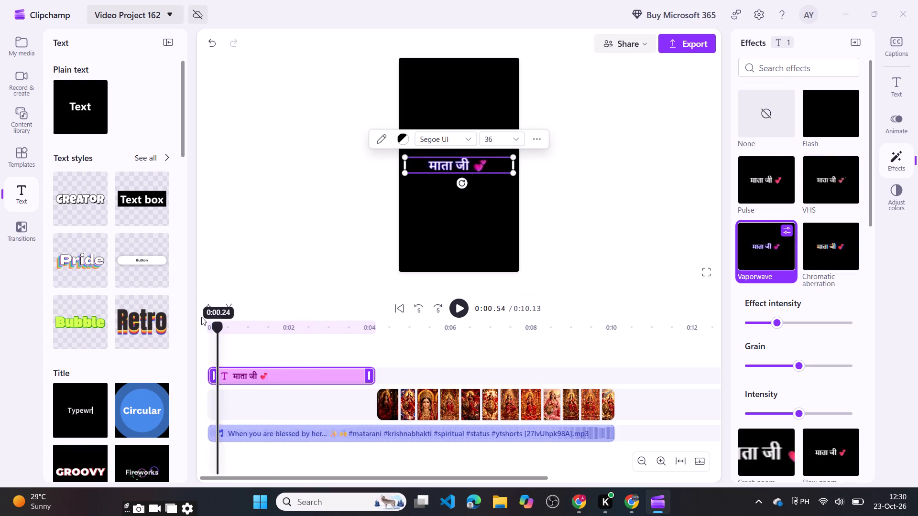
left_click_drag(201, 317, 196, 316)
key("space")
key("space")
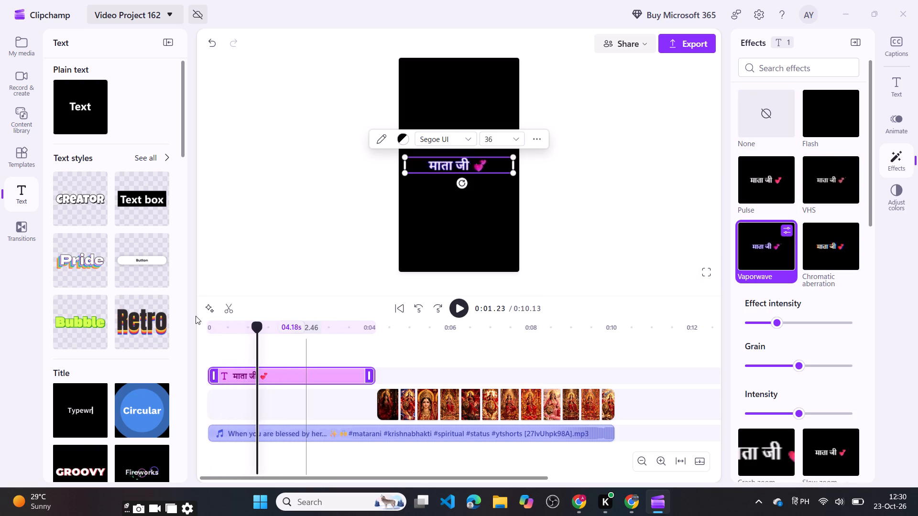
Apply the Chromatic aberration effect to the "माता जी 💕" caption in place of Vaporwave.
left_click(812, 267)
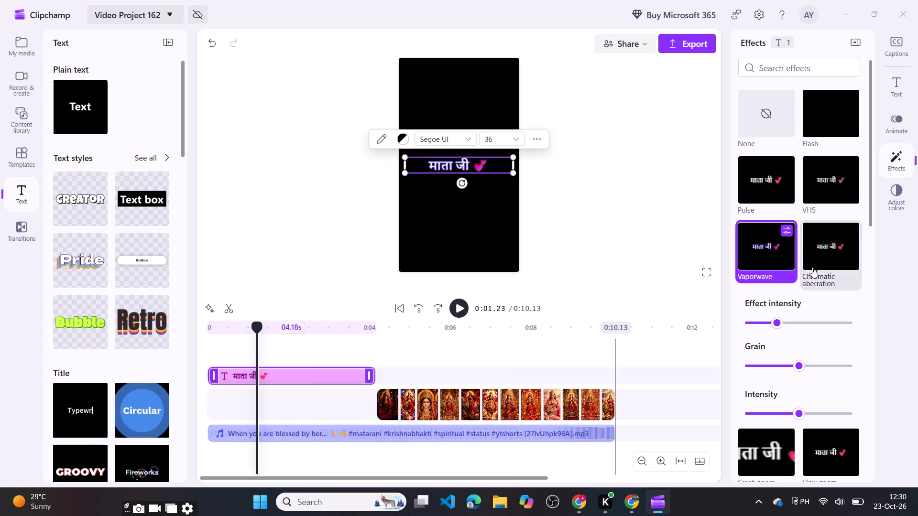
left_click(762, 268)
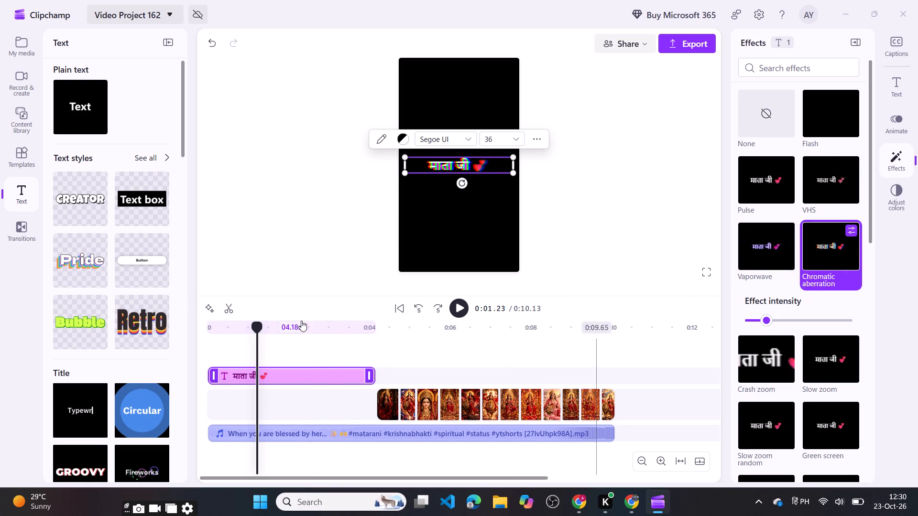
Replay the opening to examine the caption's Chromatic aberration effect and the transition into the first image.
left_click_drag(254, 327, 166, 313)
key("space")
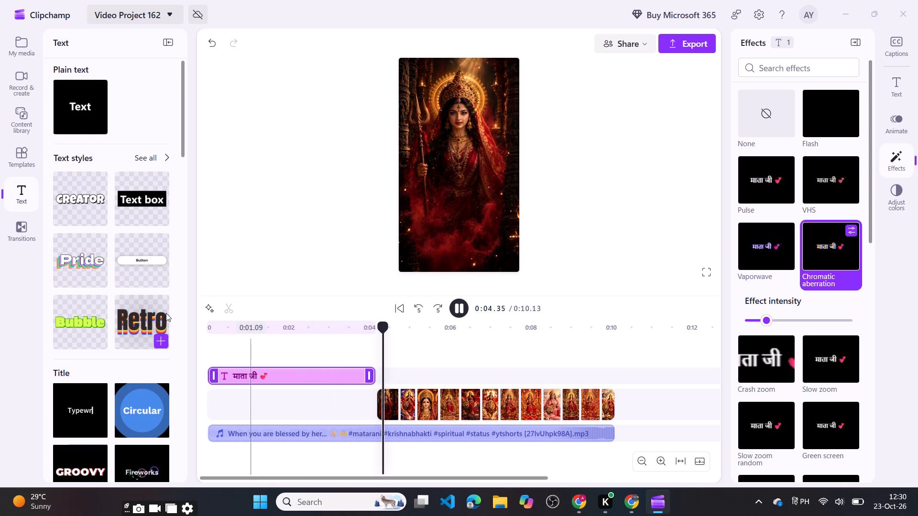
key("Left")
key("Left")
key("Left")
key("Left")
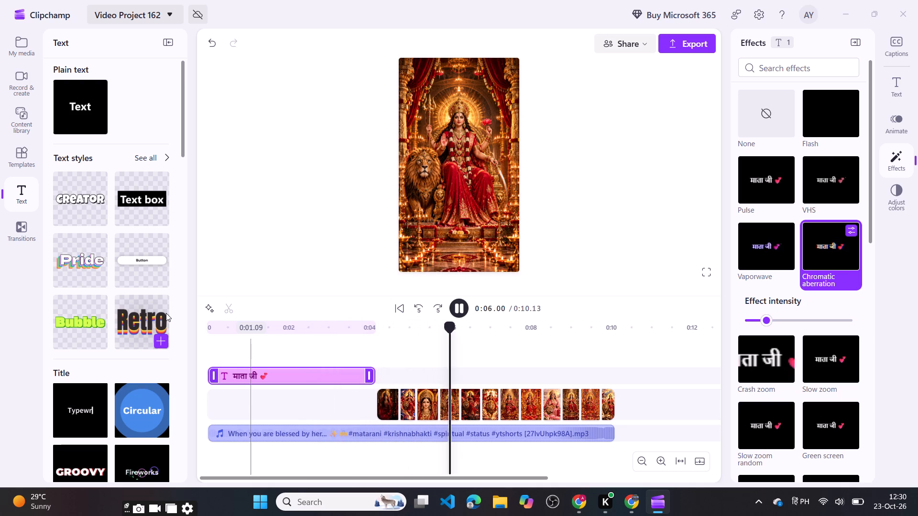
double_click(227, 343)
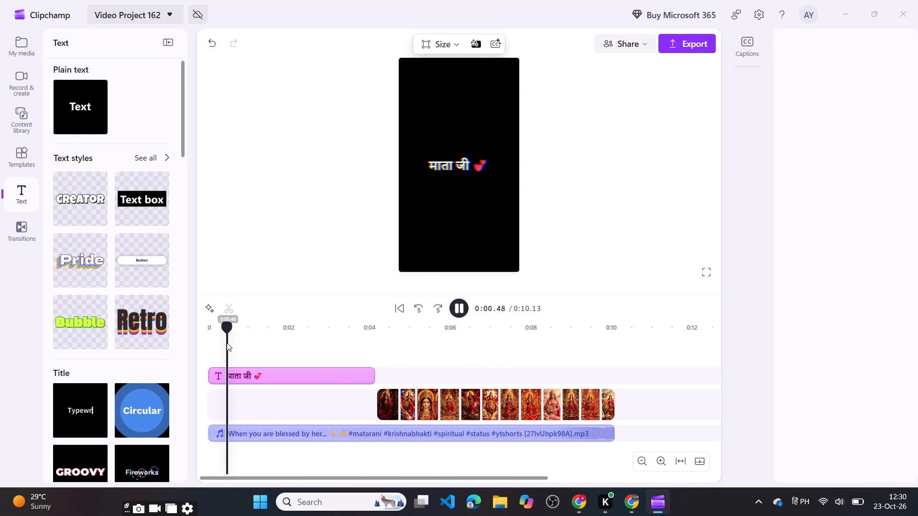
left_click_drag(258, 330, 191, 325)
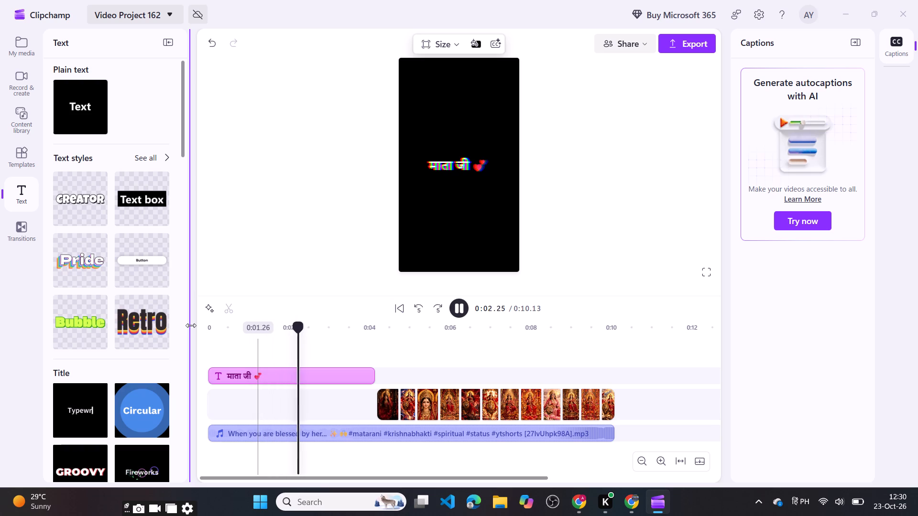
key("space")
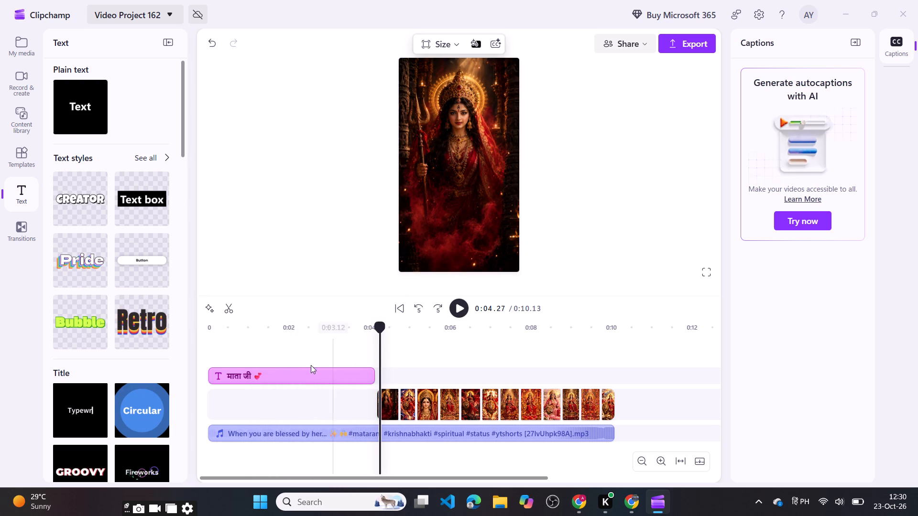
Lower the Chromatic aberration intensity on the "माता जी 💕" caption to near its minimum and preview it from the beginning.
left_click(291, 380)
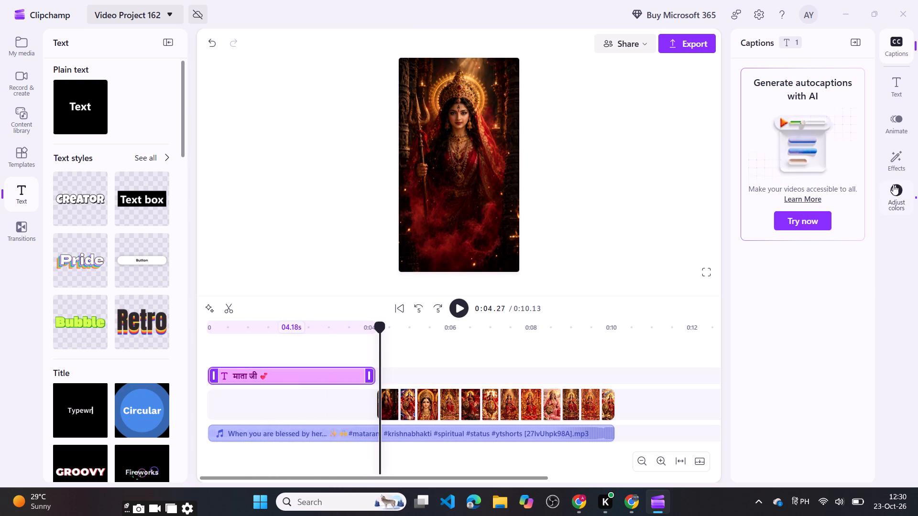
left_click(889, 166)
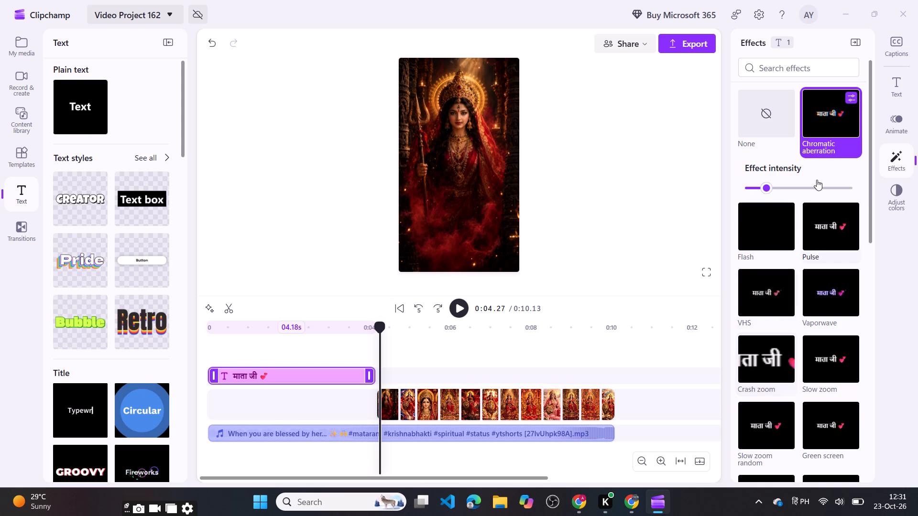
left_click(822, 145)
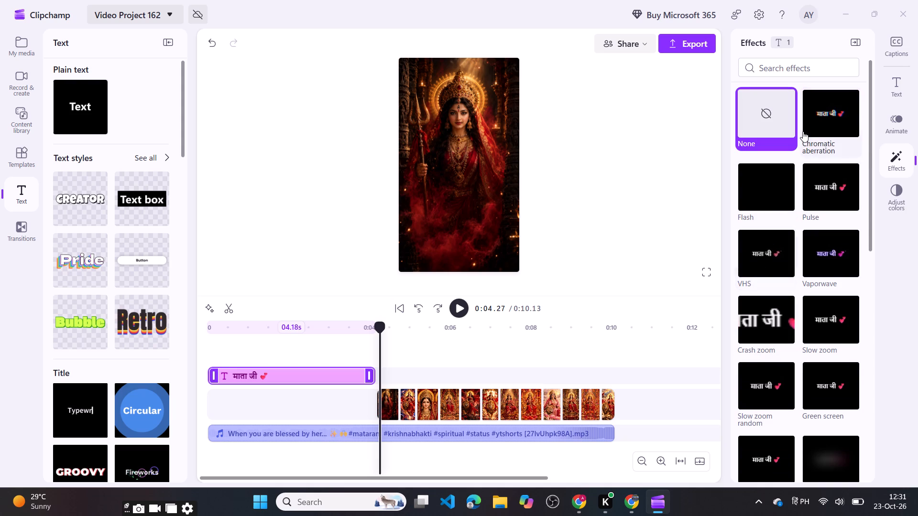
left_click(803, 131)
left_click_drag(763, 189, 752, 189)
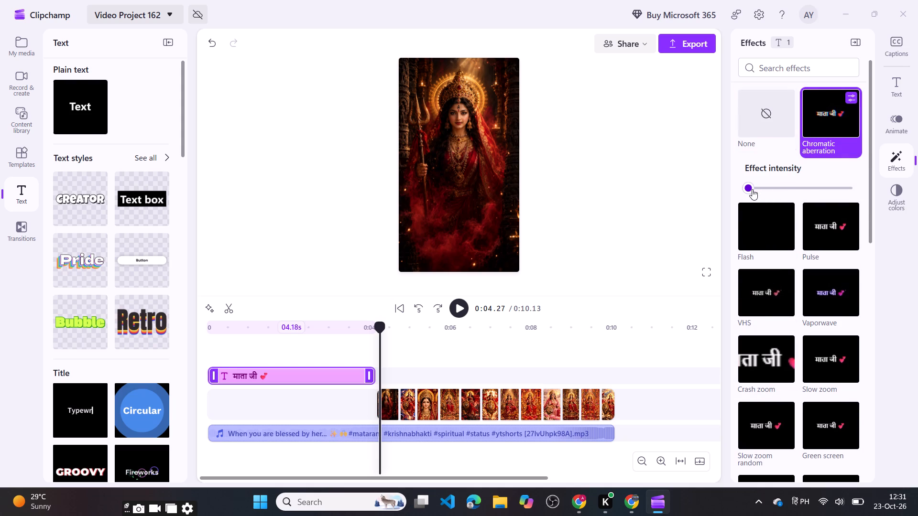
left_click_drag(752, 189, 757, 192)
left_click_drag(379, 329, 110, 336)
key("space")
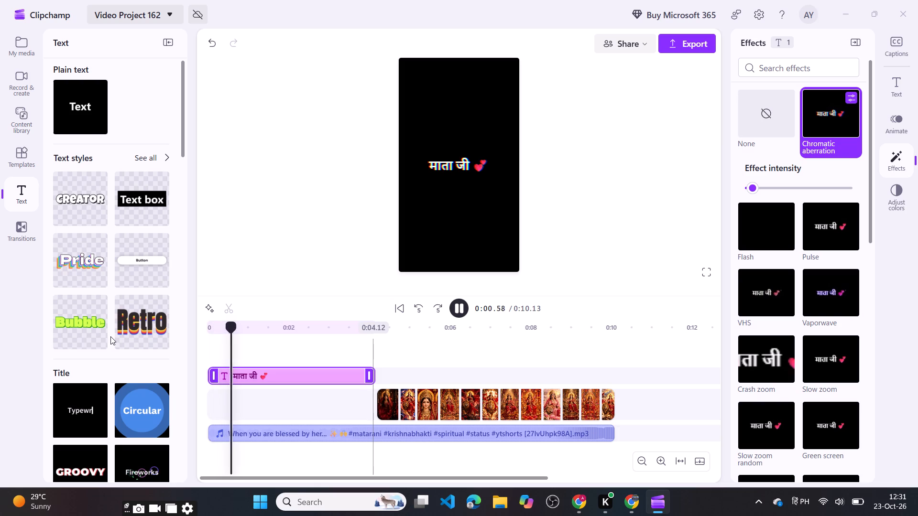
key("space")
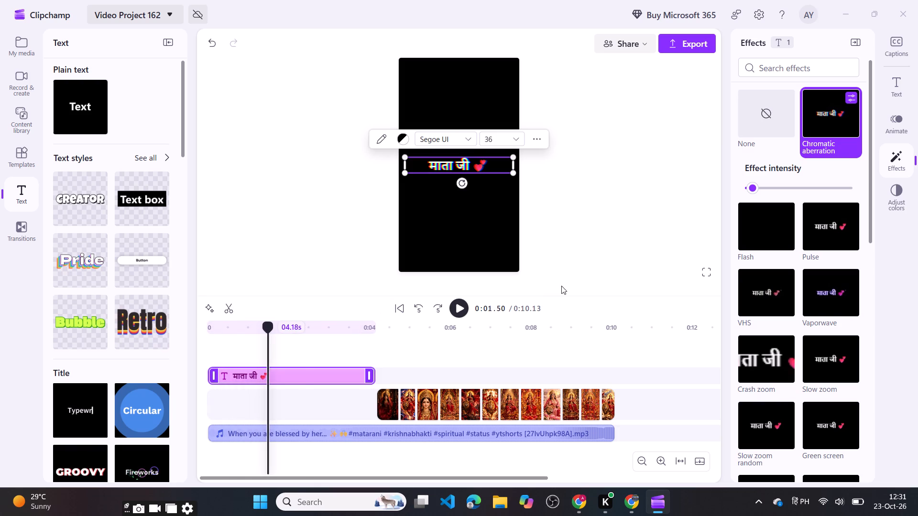
Remove the Chromatic aberration effect from the caption.
left_click(837, 116)
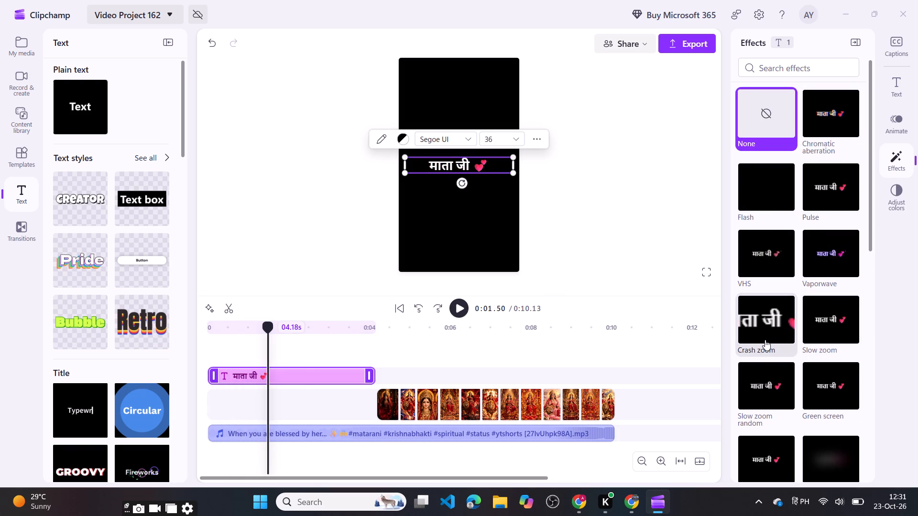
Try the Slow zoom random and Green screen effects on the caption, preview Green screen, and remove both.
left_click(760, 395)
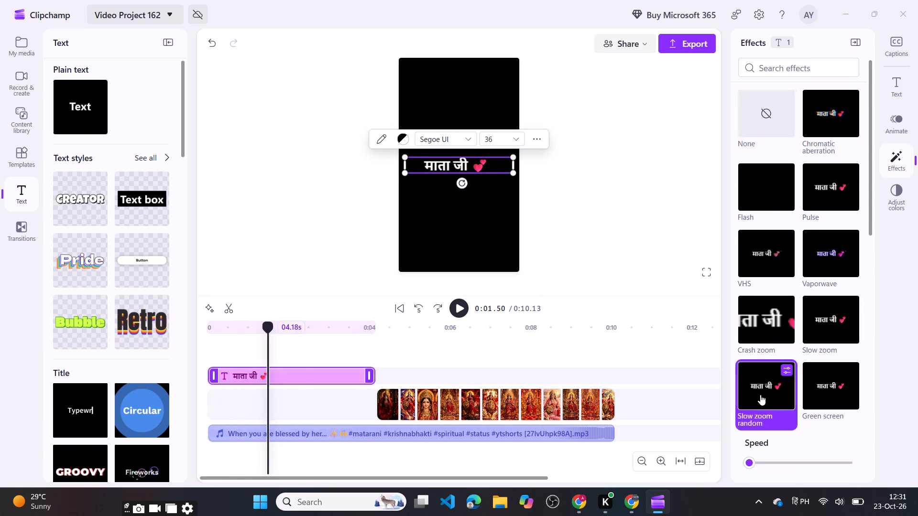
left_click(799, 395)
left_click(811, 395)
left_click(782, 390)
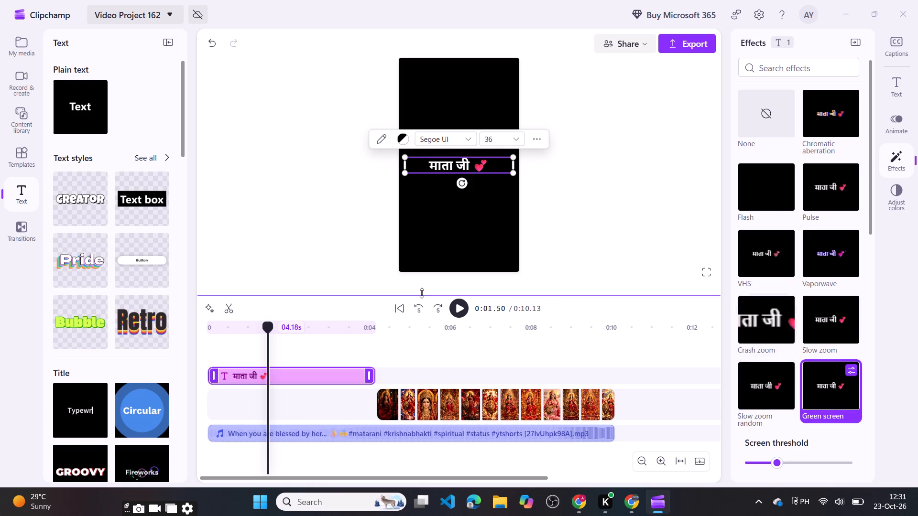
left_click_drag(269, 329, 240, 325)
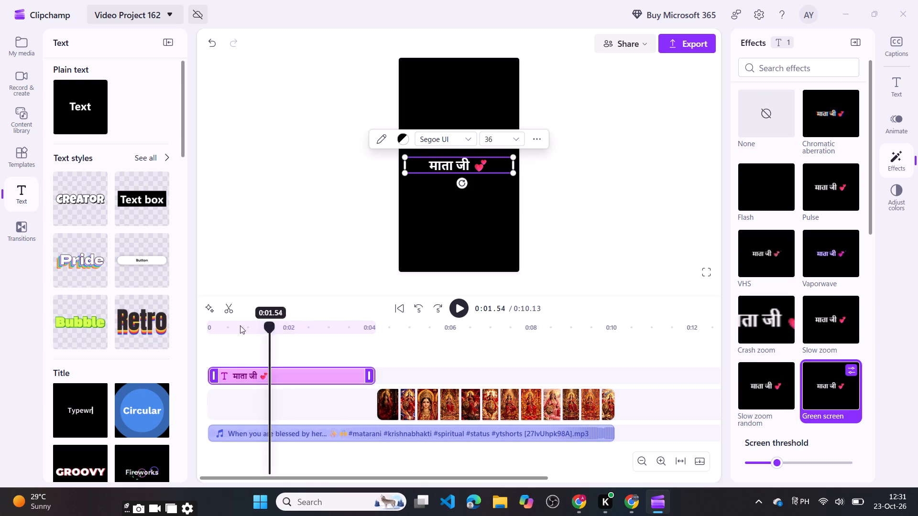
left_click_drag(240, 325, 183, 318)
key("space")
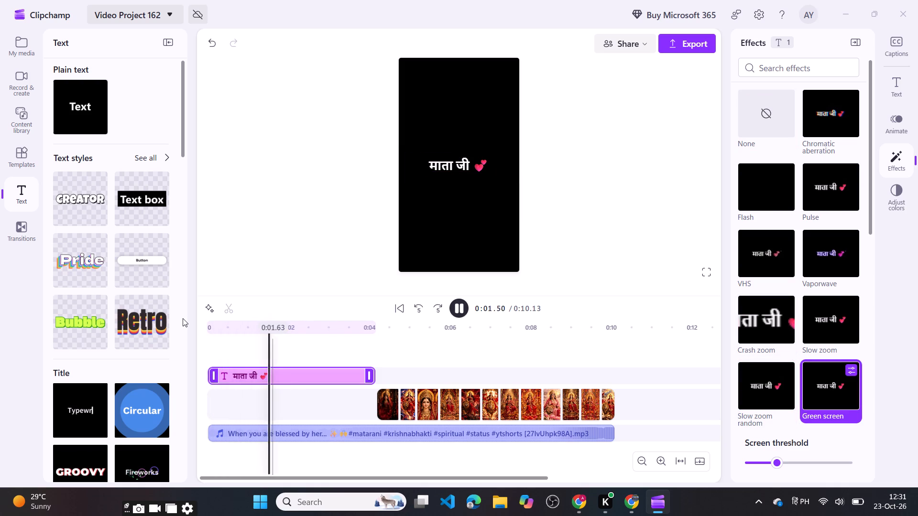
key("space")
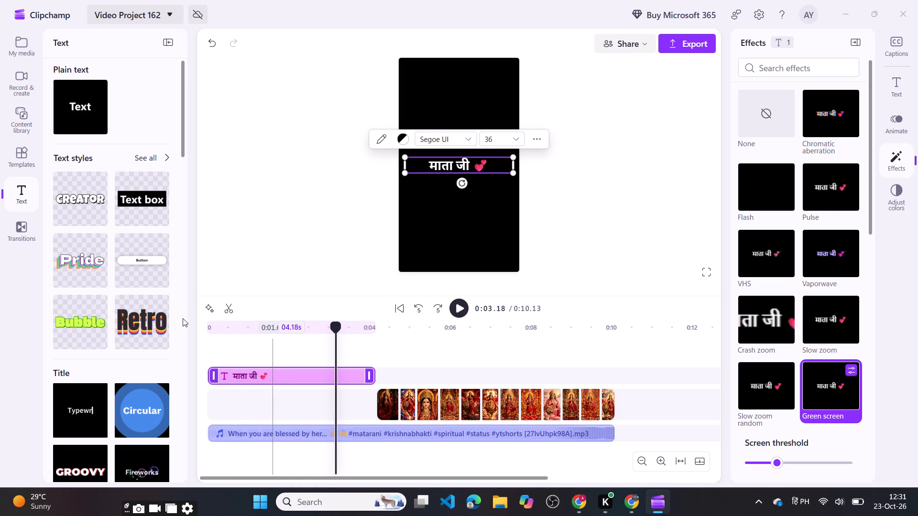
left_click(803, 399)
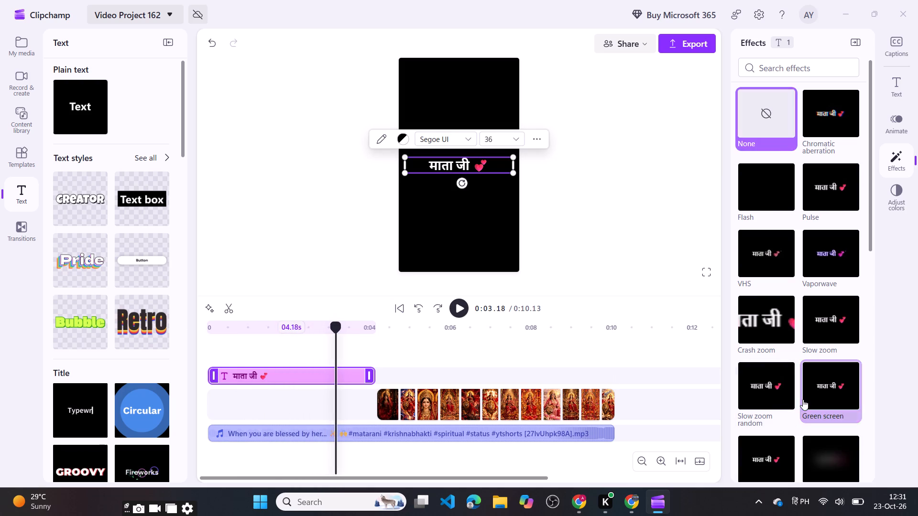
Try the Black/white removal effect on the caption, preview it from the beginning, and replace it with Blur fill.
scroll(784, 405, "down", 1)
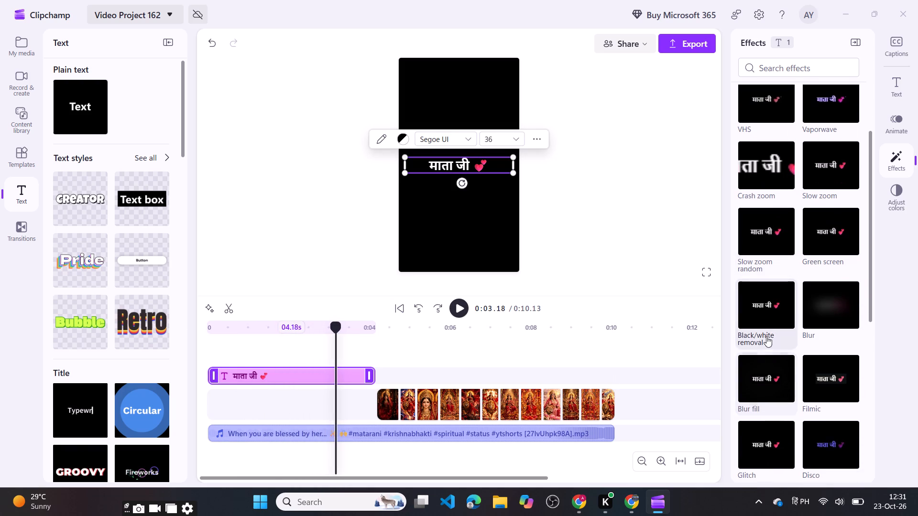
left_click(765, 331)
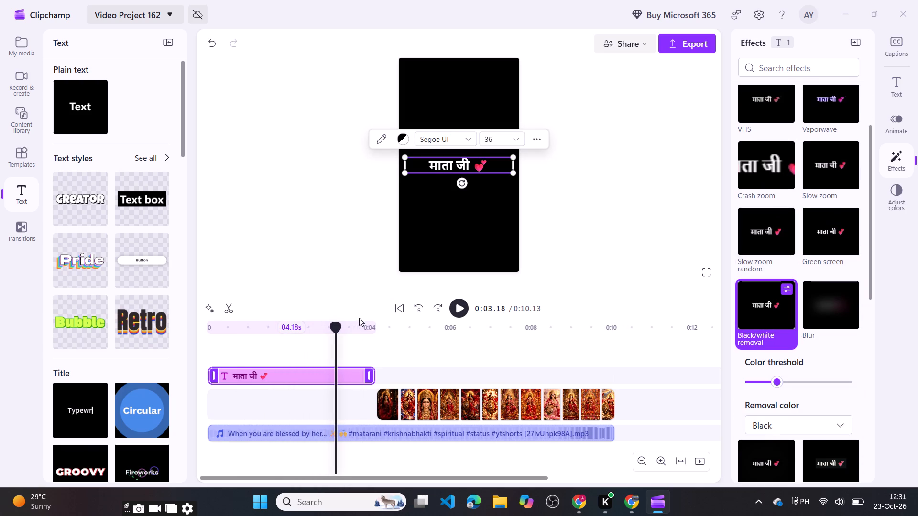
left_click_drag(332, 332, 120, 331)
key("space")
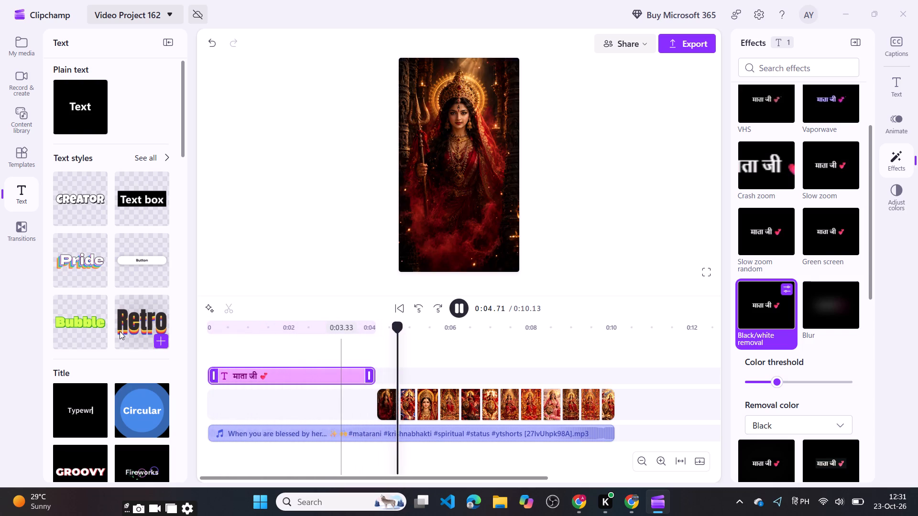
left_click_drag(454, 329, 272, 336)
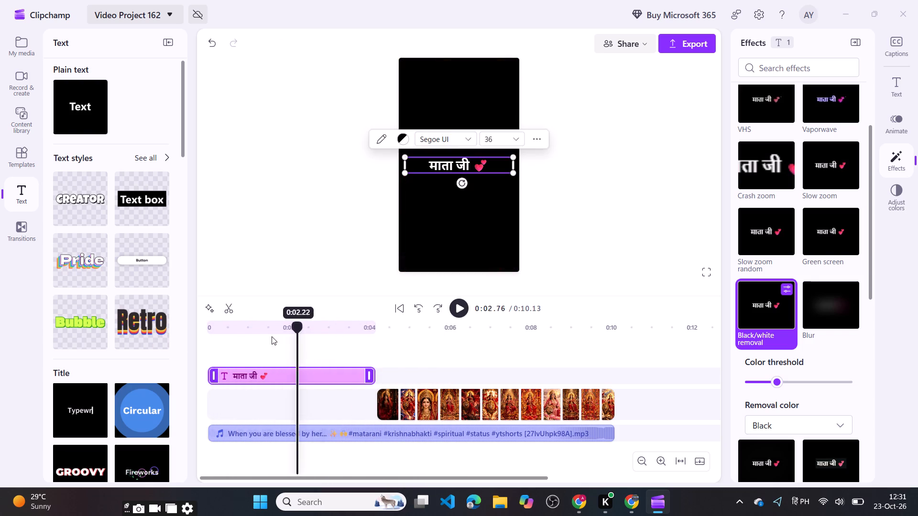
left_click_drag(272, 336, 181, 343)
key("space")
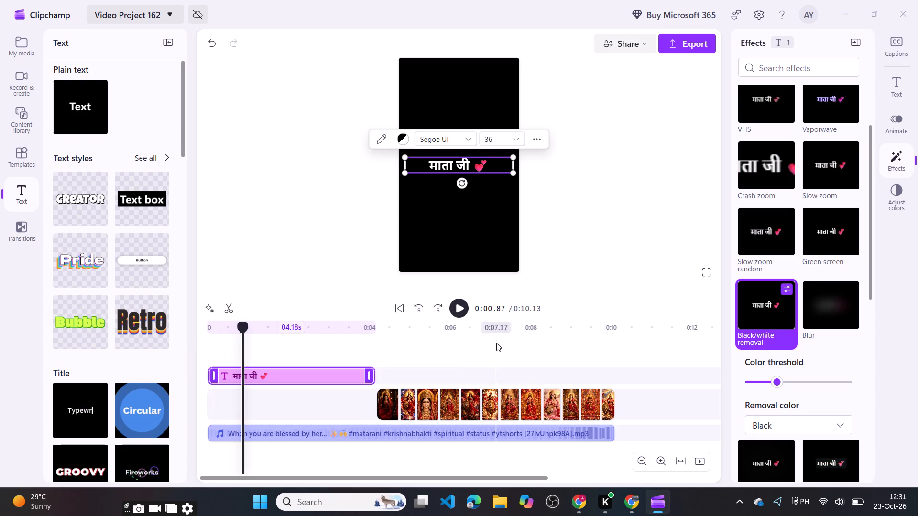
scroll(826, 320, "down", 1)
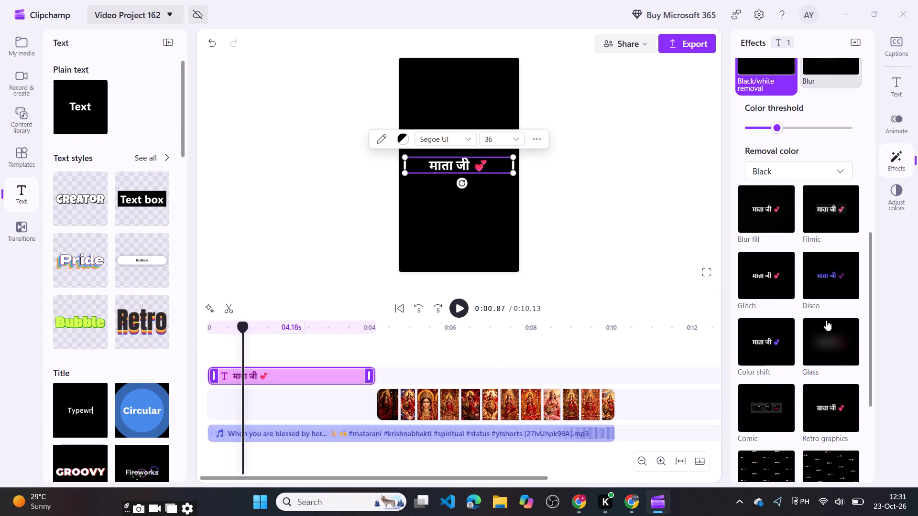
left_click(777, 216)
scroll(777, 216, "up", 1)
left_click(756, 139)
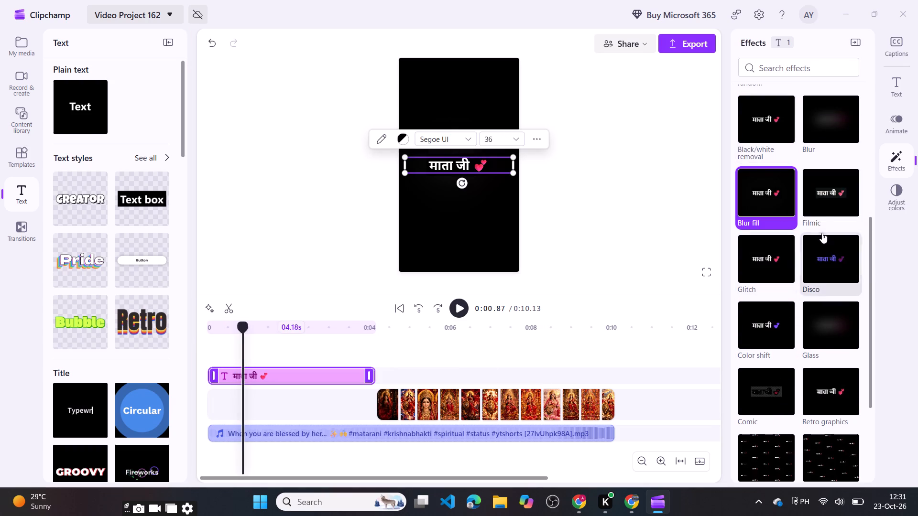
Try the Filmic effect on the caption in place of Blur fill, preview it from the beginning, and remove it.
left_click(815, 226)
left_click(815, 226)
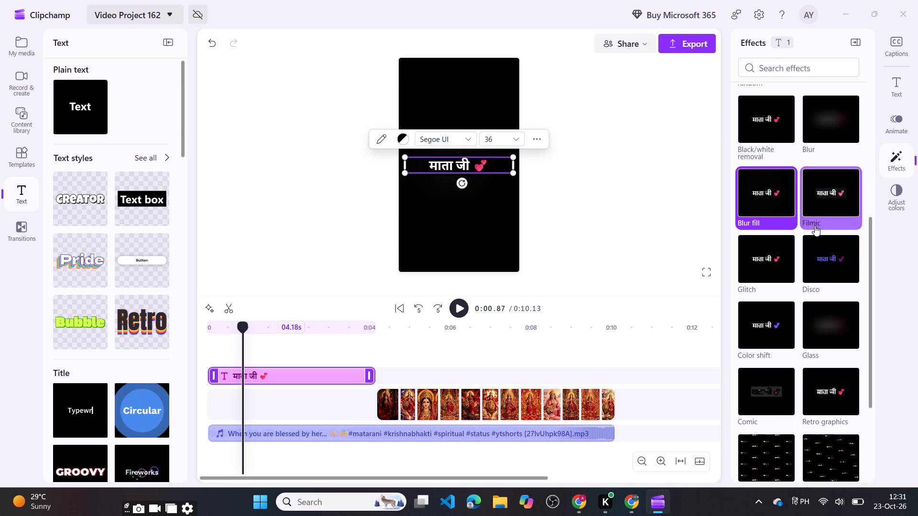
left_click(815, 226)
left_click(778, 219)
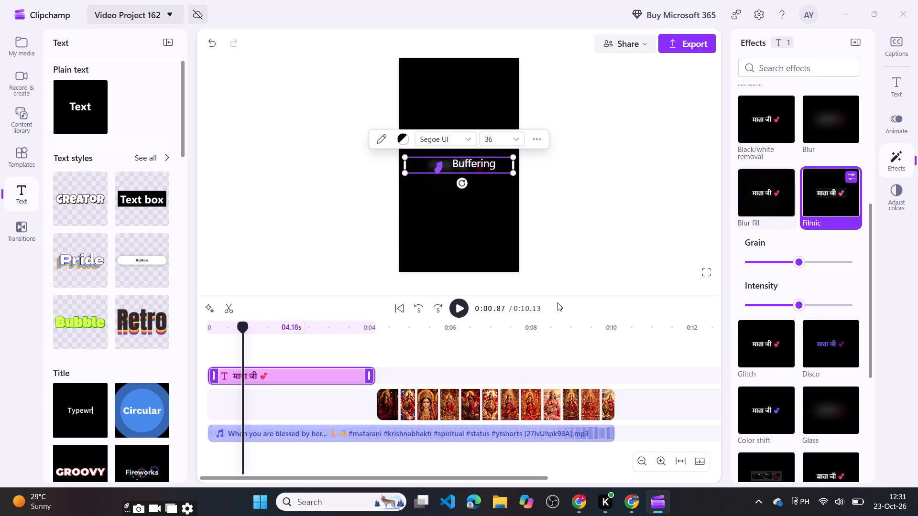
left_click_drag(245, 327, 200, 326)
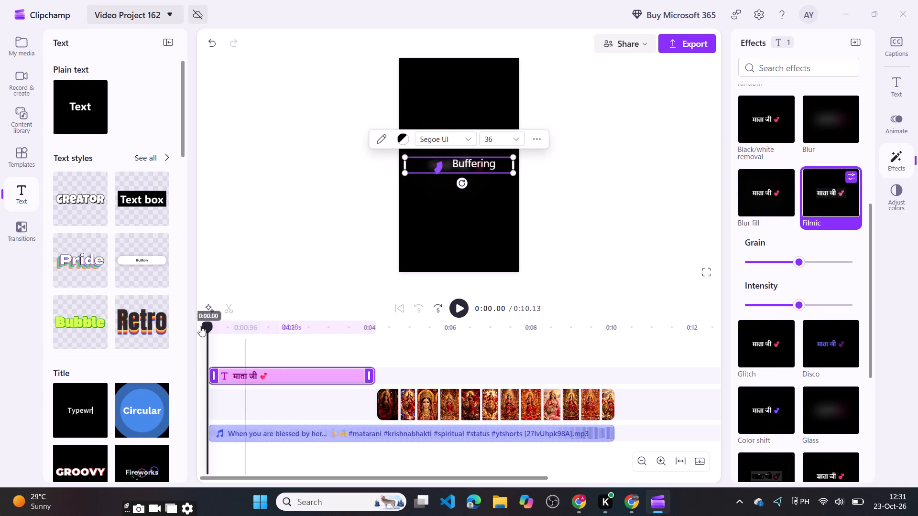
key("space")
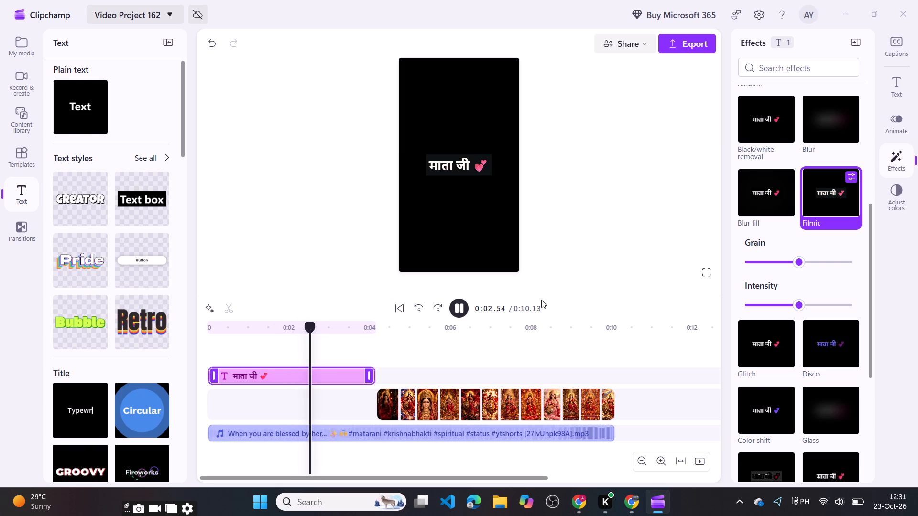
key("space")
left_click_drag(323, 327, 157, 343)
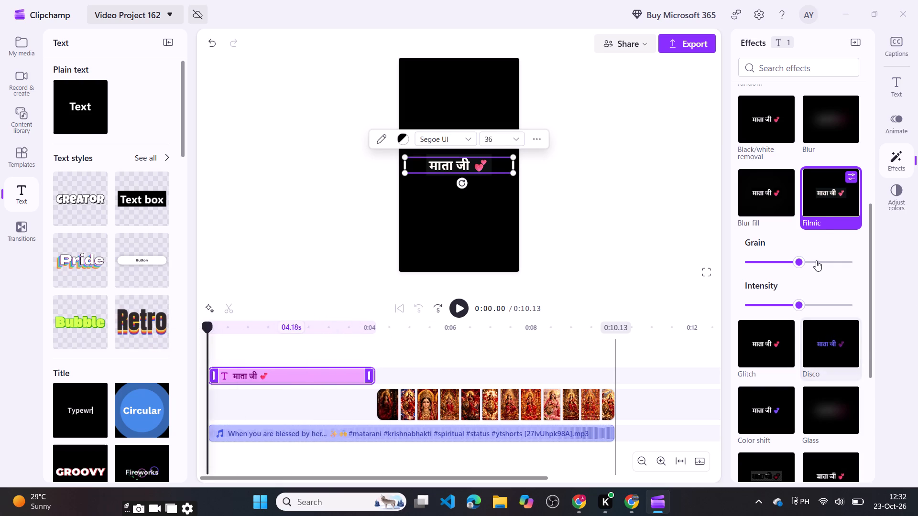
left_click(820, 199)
Try to apply the Disco effect to the caption and replay the opening to examine the caption up to the first image.
left_click(832, 266)
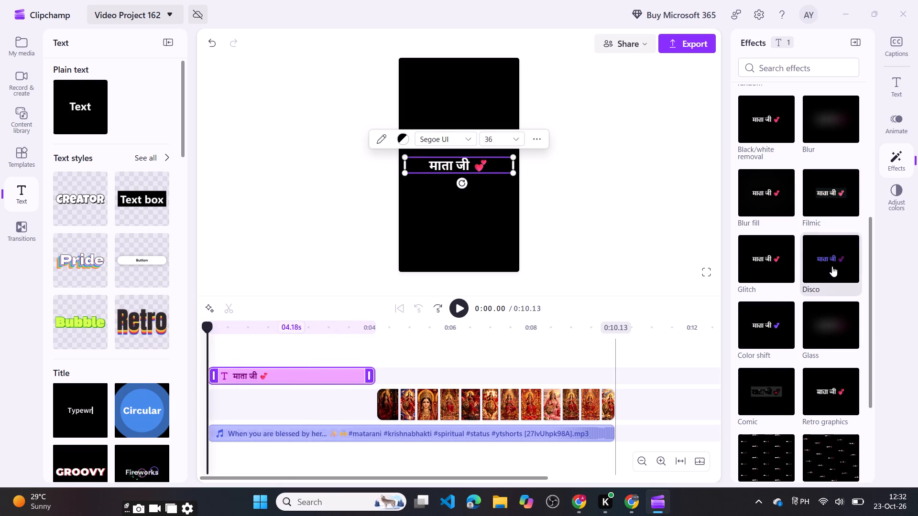
key("space")
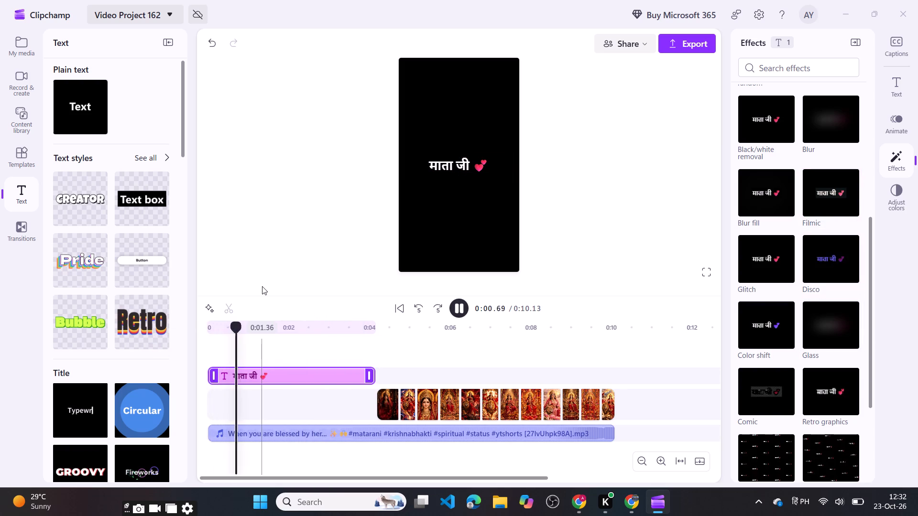
key("Left")
key("Left")
key("Left")
key("Left")
key("Left")
key("Left")
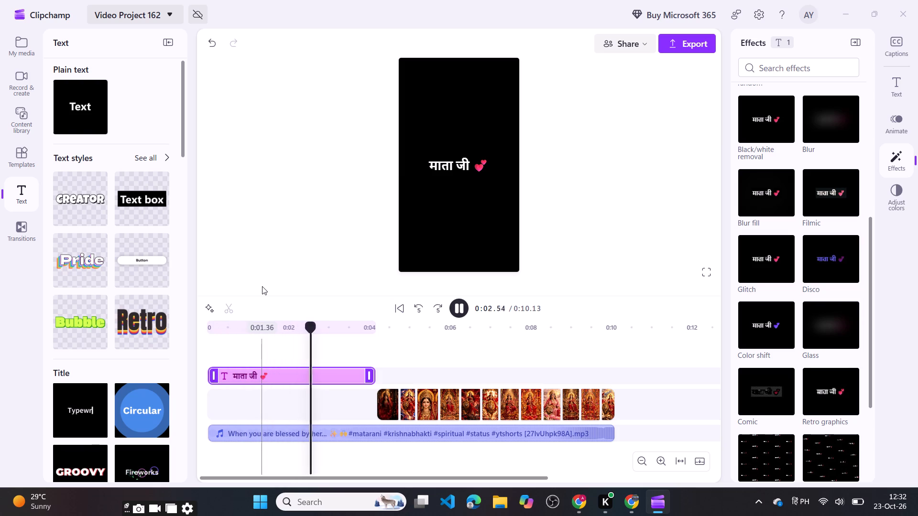
double_click(216, 342)
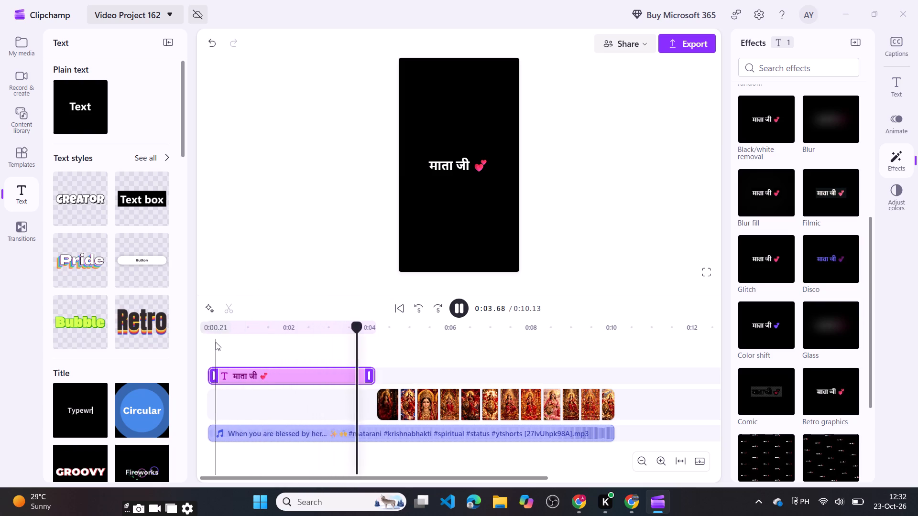
key("space")
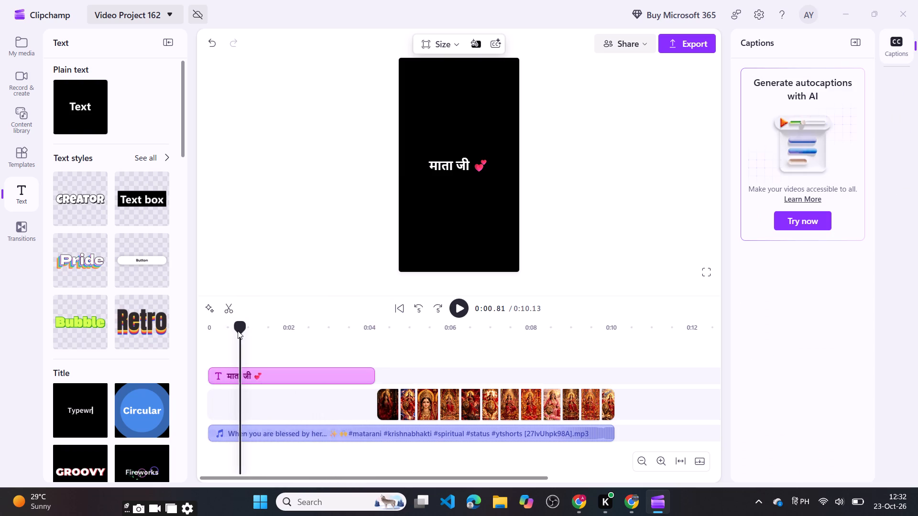
left_click_drag(238, 331, 157, 323)
key("space")
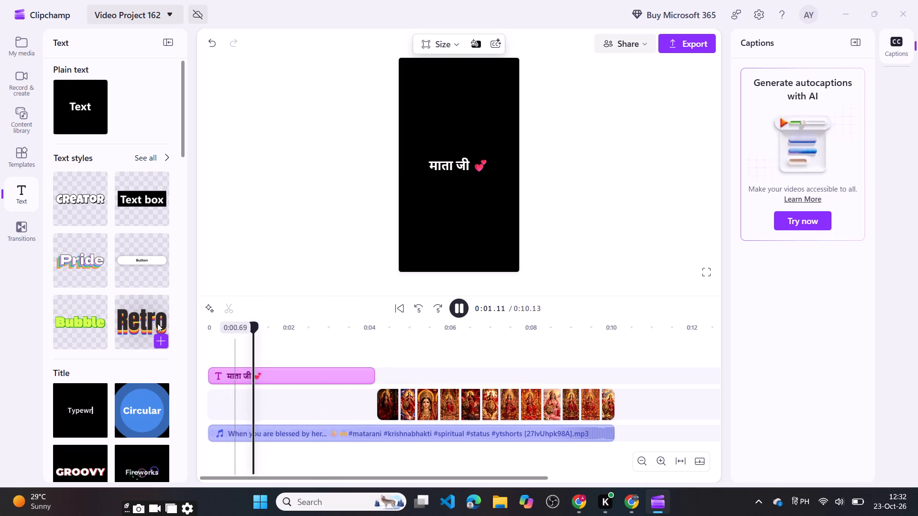
left_click(288, 378)
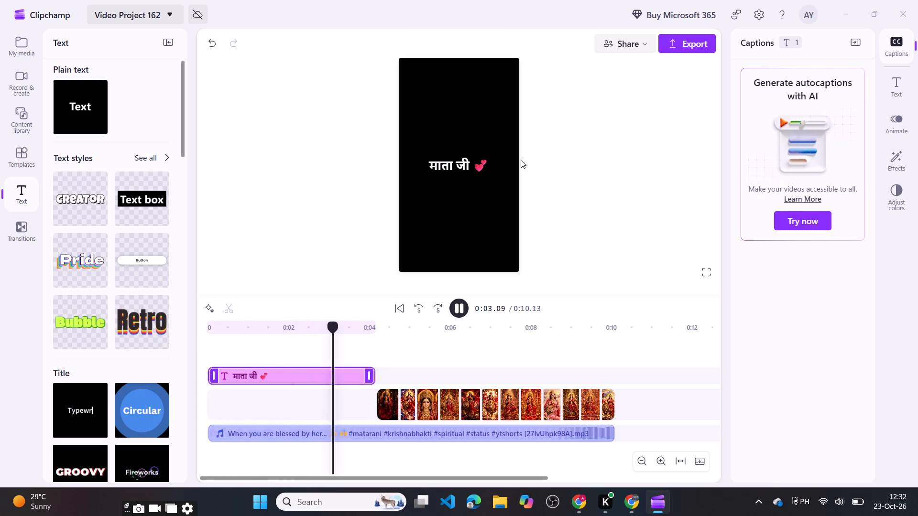
key("space")
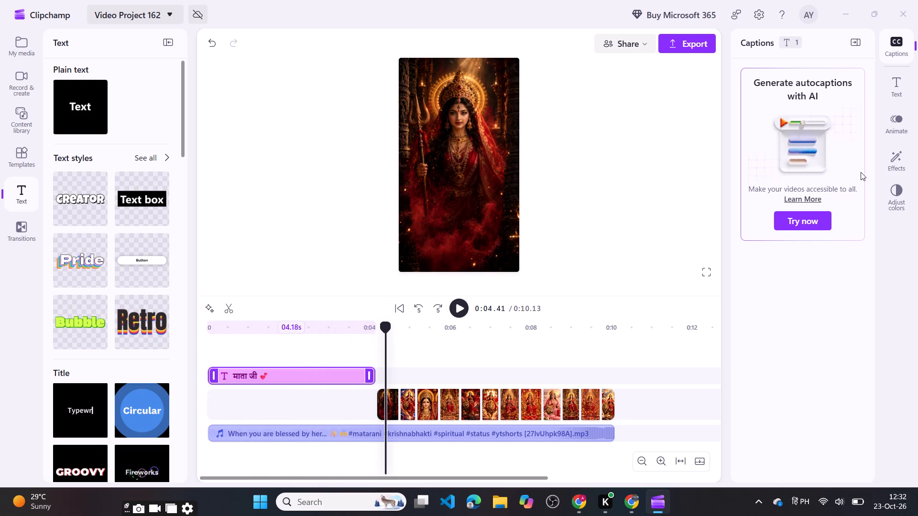
Apply the Disco effect to the "माता जी 💕" caption and preview the short from the beginning.
left_click(905, 166)
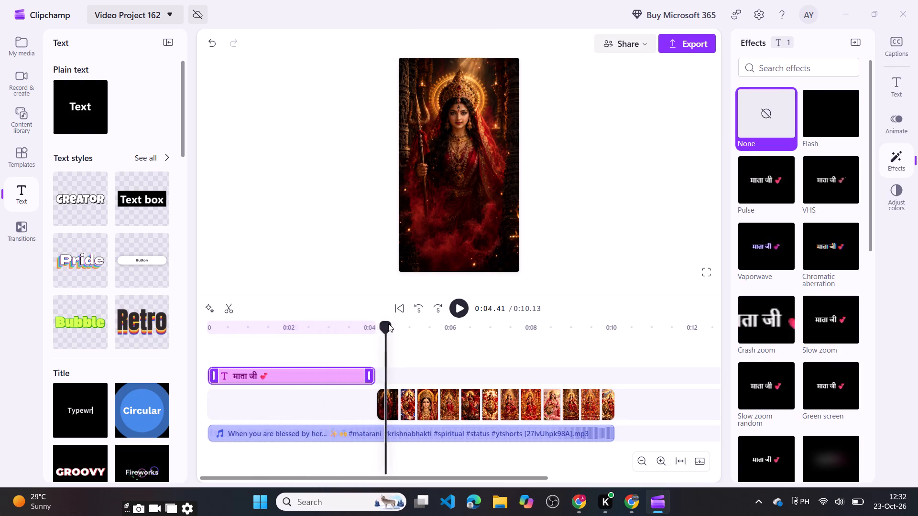
left_click_drag(388, 323, 119, 336)
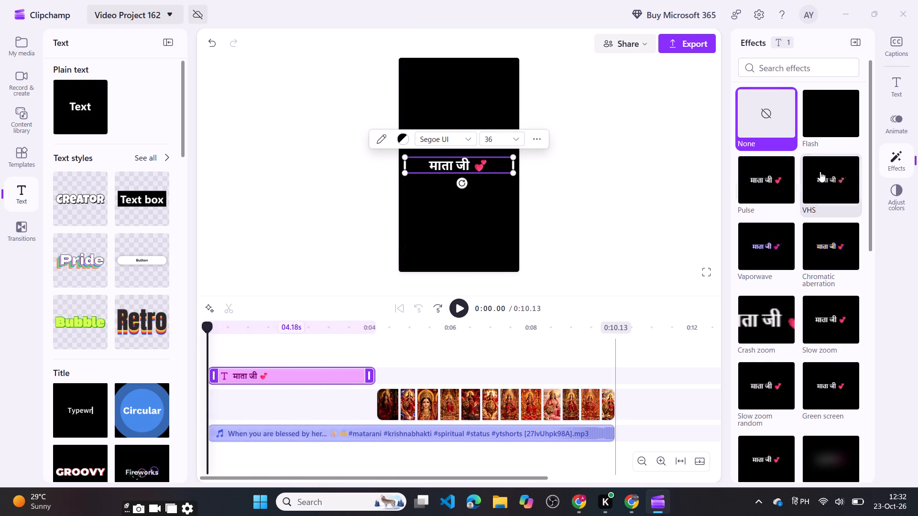
scroll(804, 343, "down", 1)
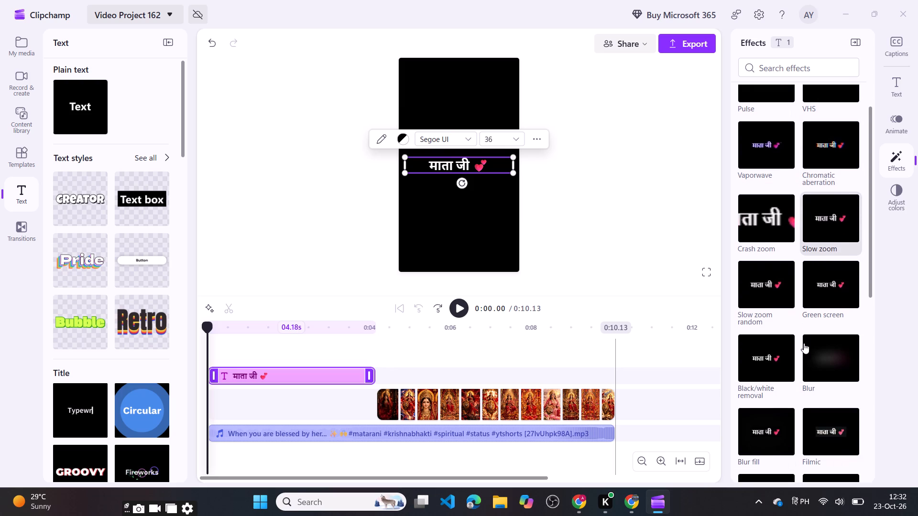
scroll(827, 312, "down", 1)
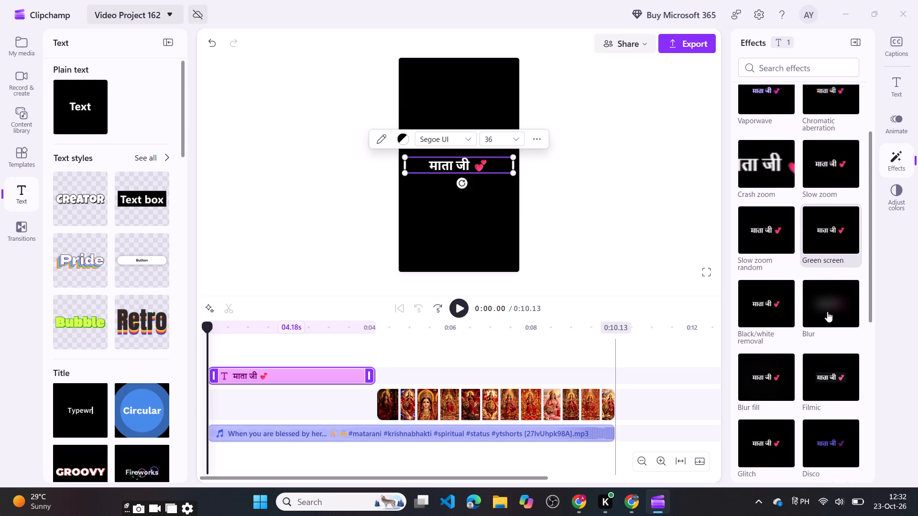
scroll(794, 320, "down", 1)
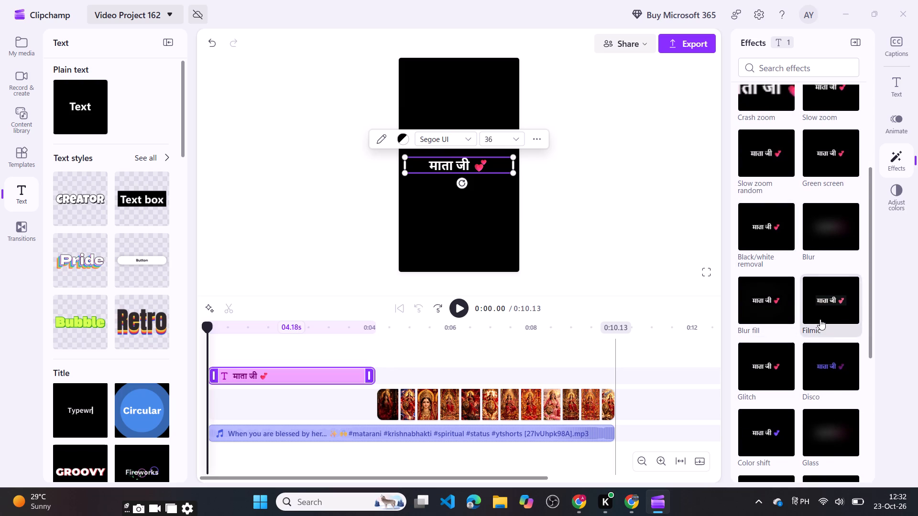
left_click(816, 370)
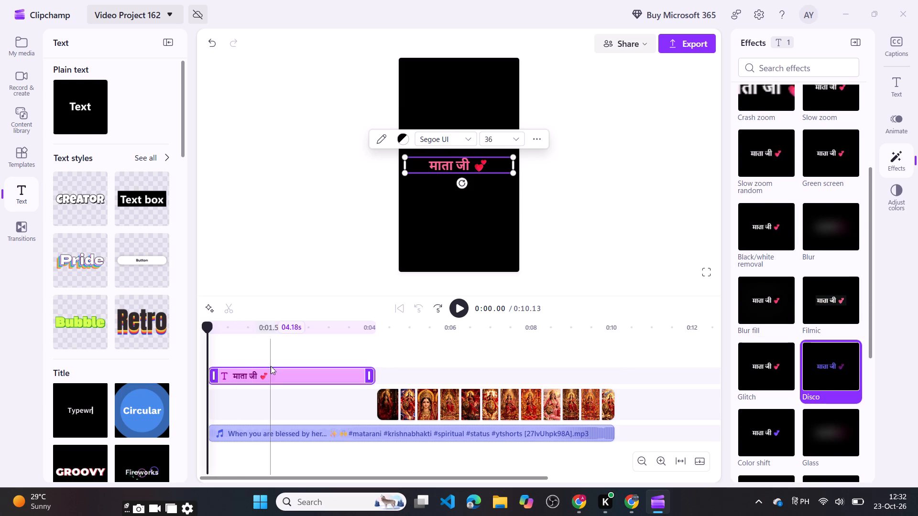
left_click(263, 377)
key("space")
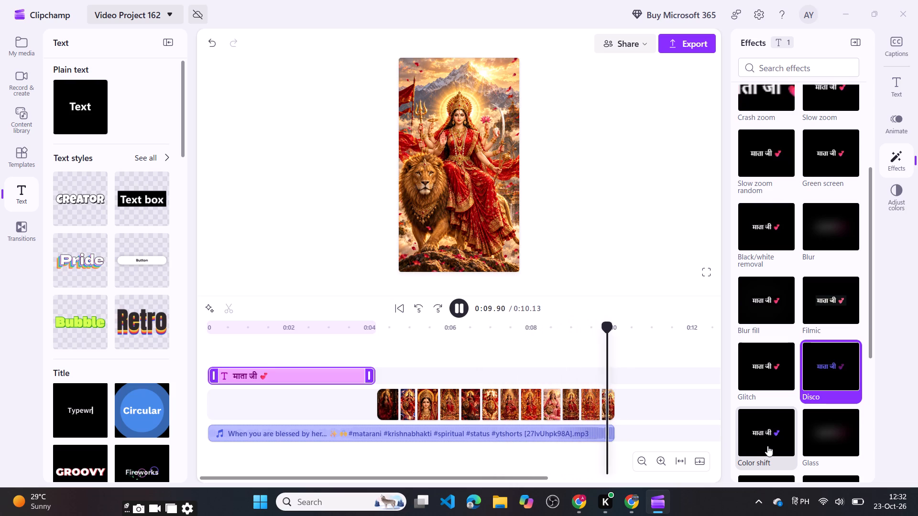
Apply the Slow zoom effect to each of the first six goddess image clips on the timeline.
left_click(394, 405)
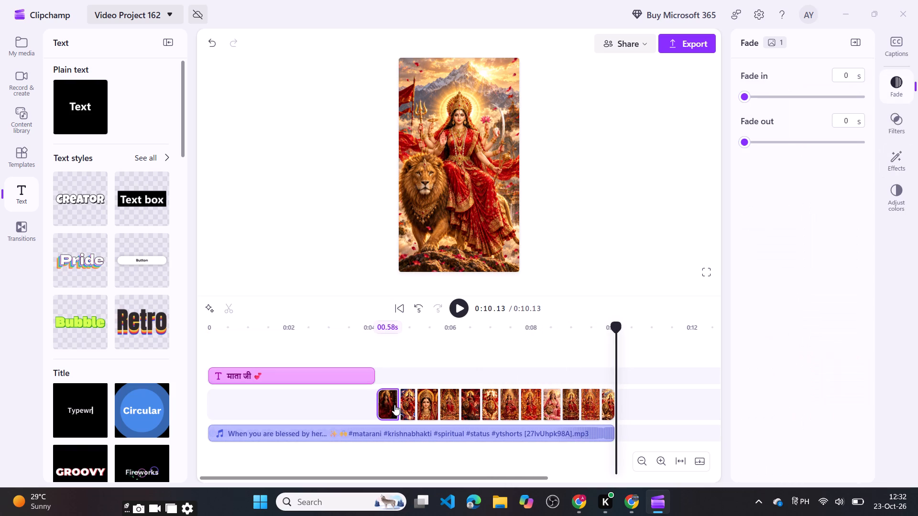
left_click(904, 172)
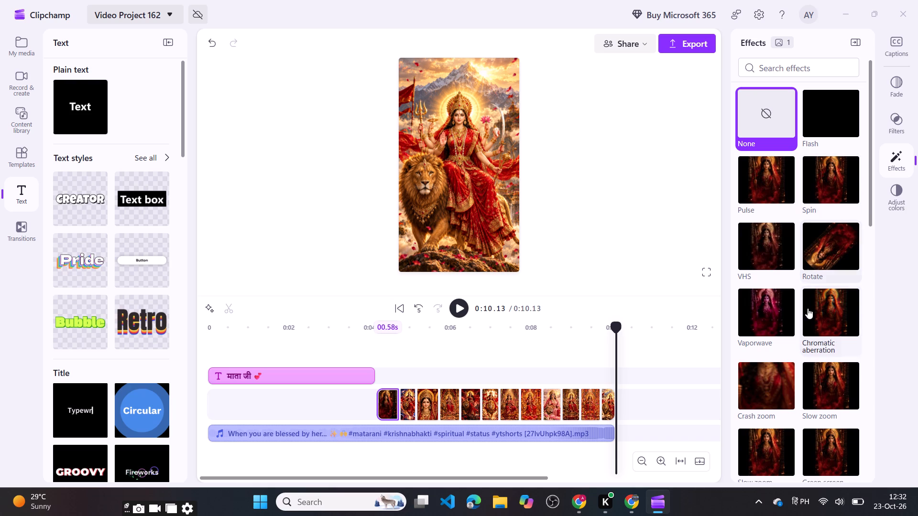
left_click(819, 386)
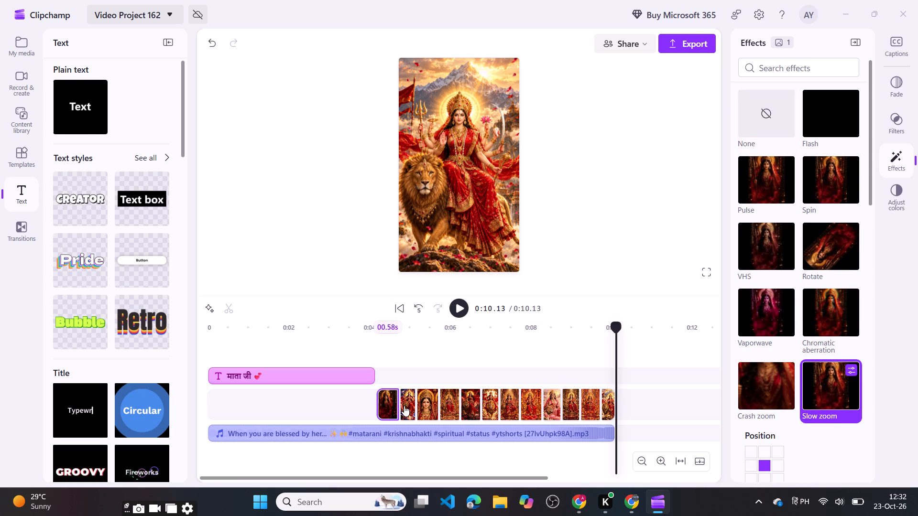
left_click(404, 406)
left_click(835, 398)
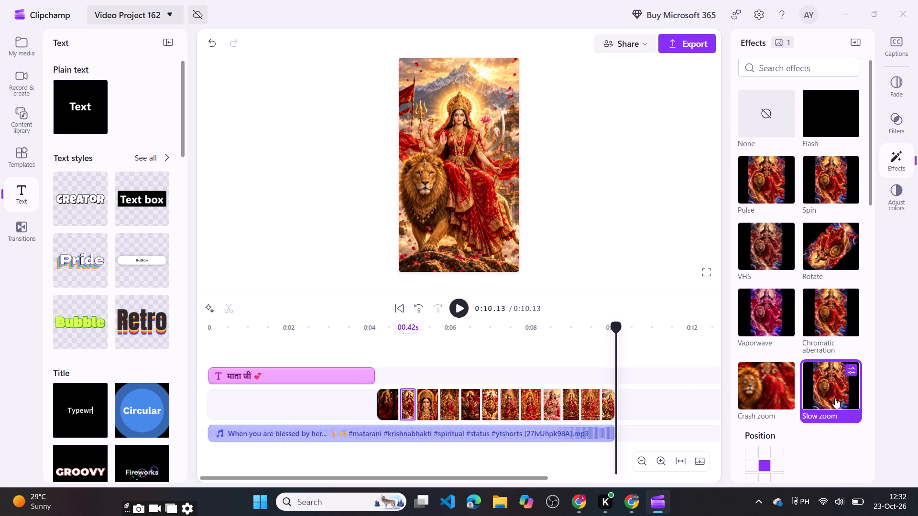
left_click(431, 406)
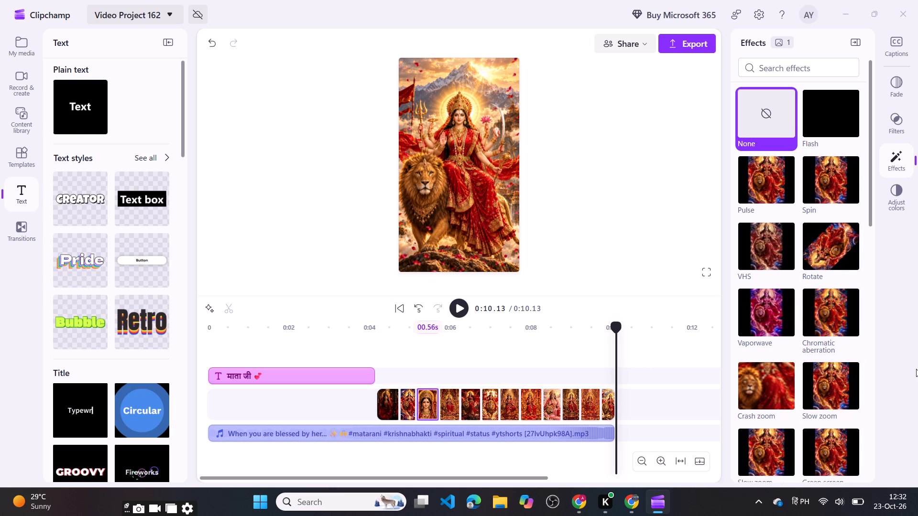
left_click(843, 398)
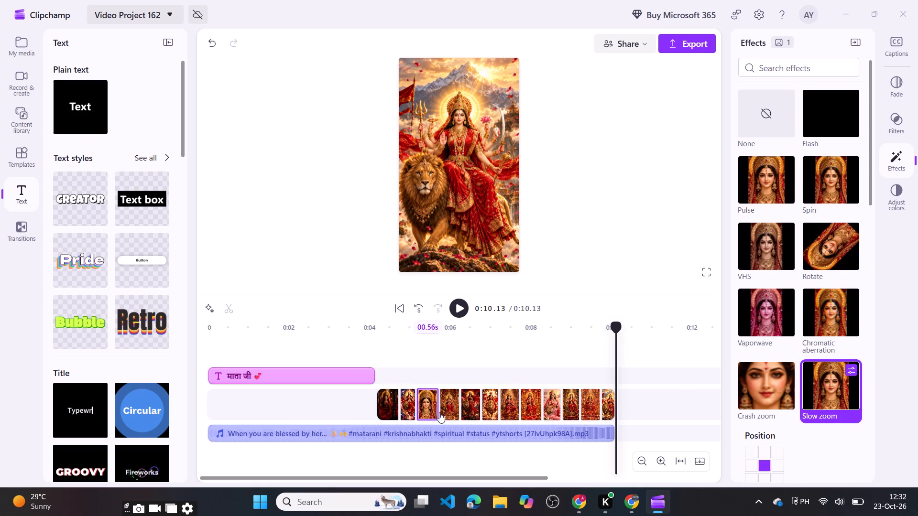
left_click(451, 412)
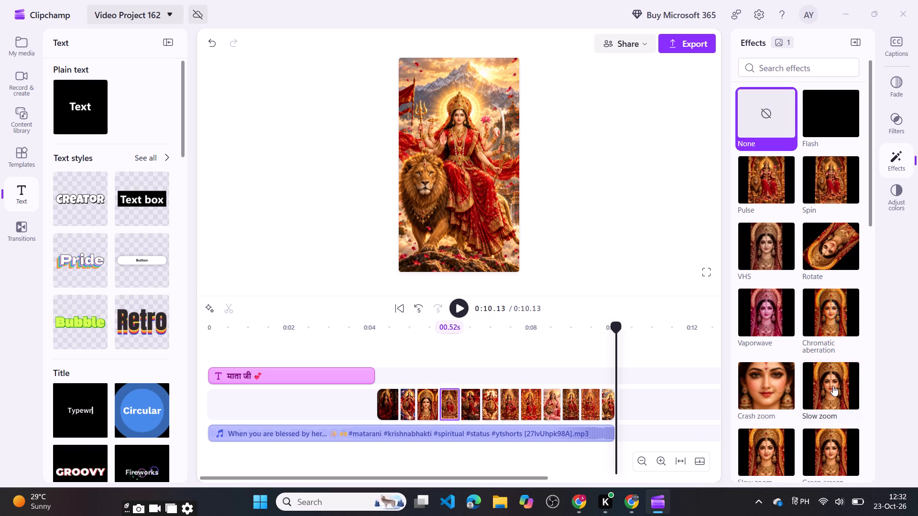
left_click(831, 387)
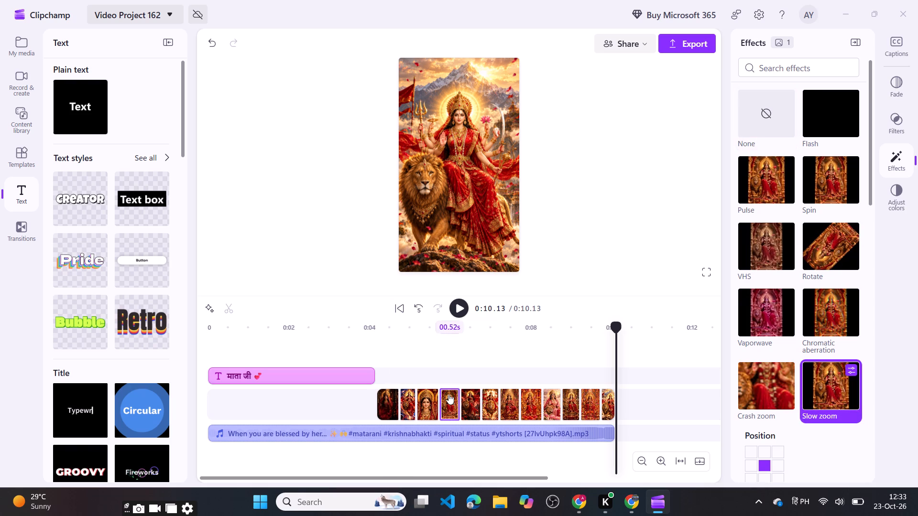
left_click(471, 397)
left_click(832, 371)
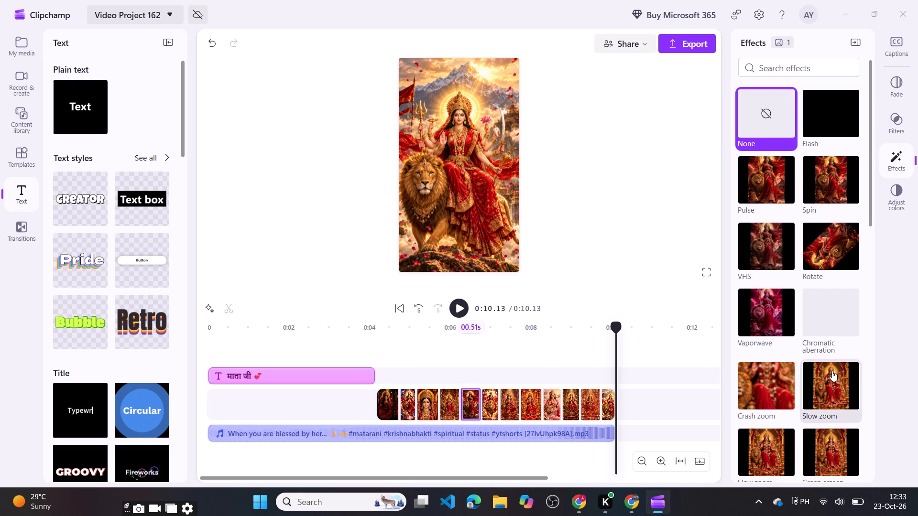
left_click(492, 406)
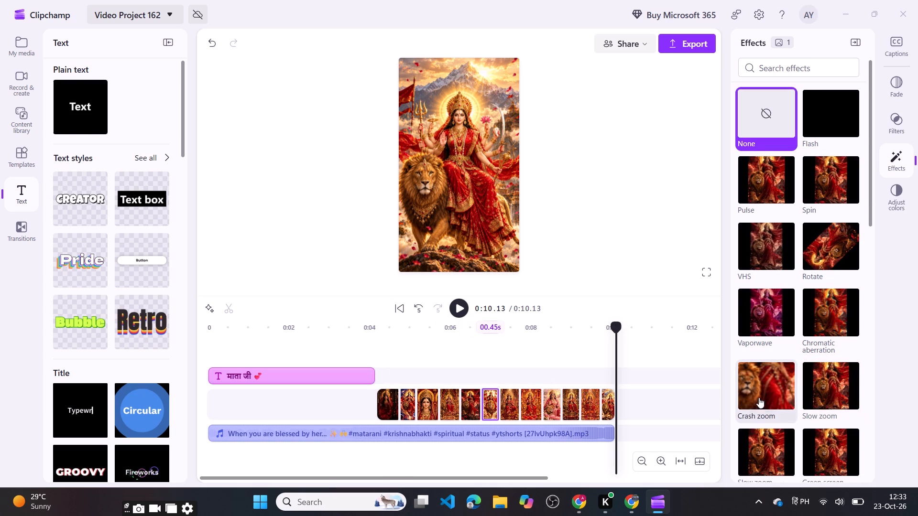
left_click(816, 390)
Apply the Slow zoom effect to each of the remaining six image clips and replay the short from the beginning.
left_click(512, 405)
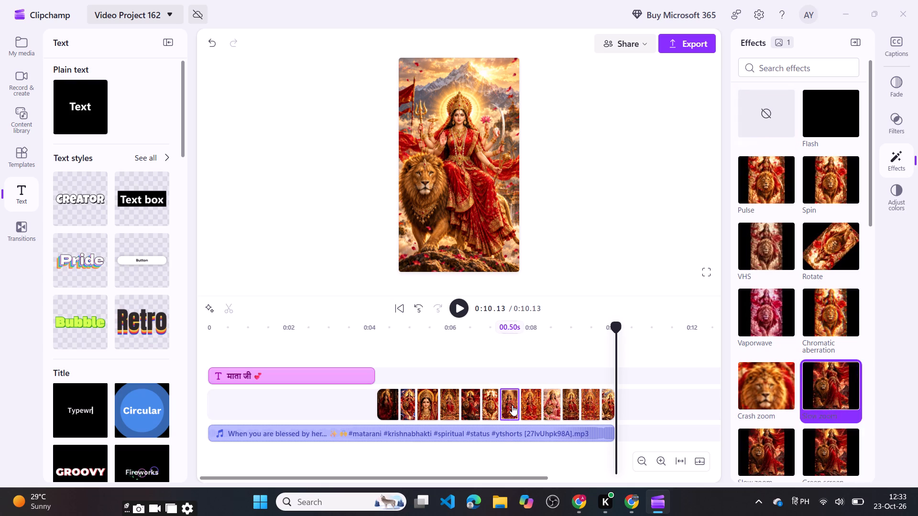
left_click(848, 372)
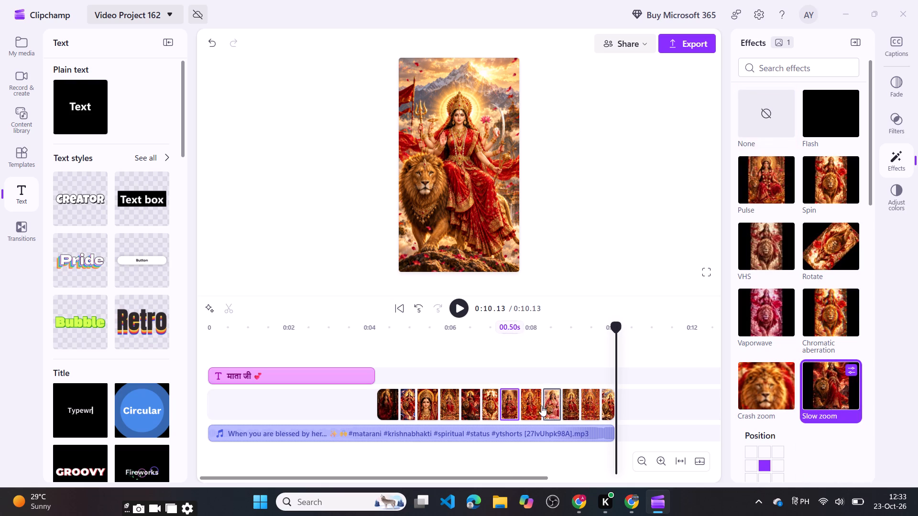
left_click(533, 406)
left_click(830, 394)
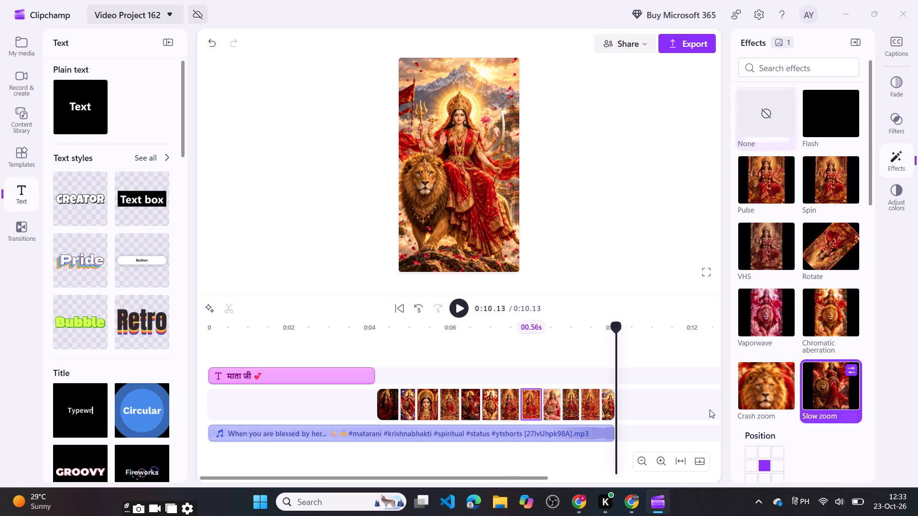
left_click(555, 404)
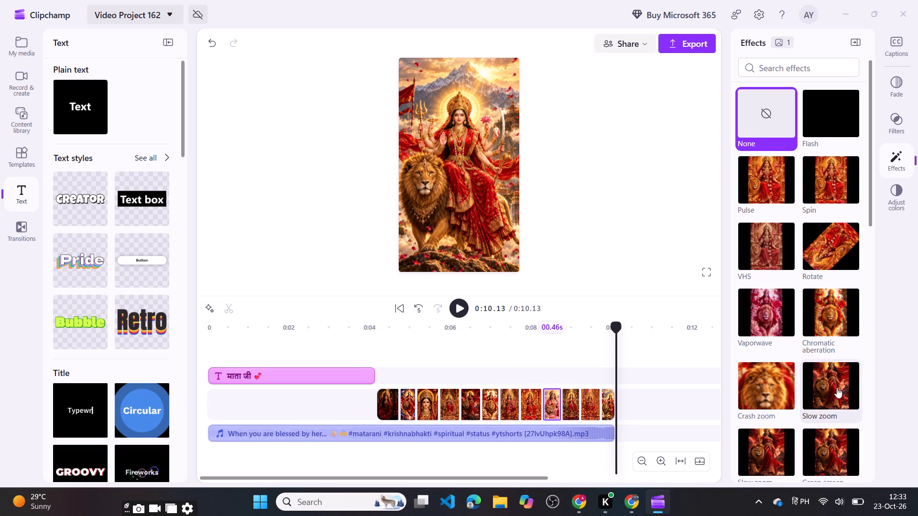
left_click(837, 387)
left_click(573, 410)
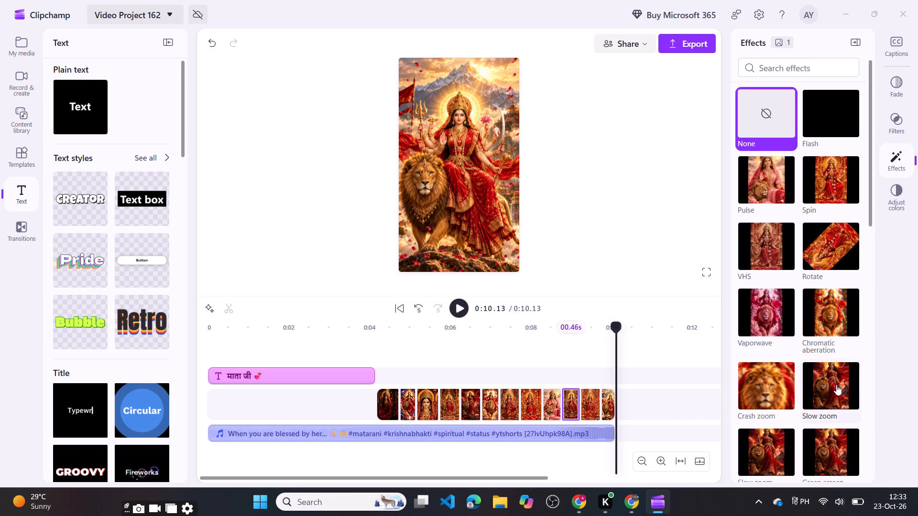
left_click(836, 386)
left_click(588, 406)
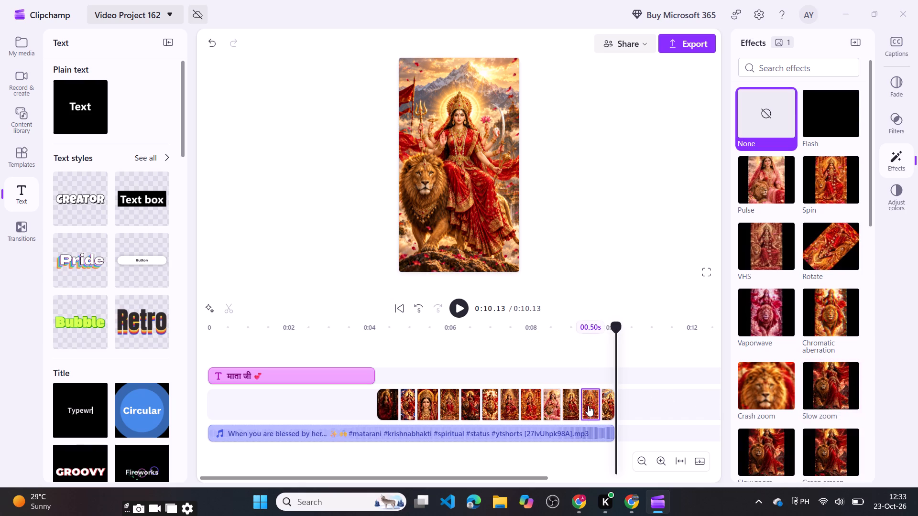
left_click(826, 392)
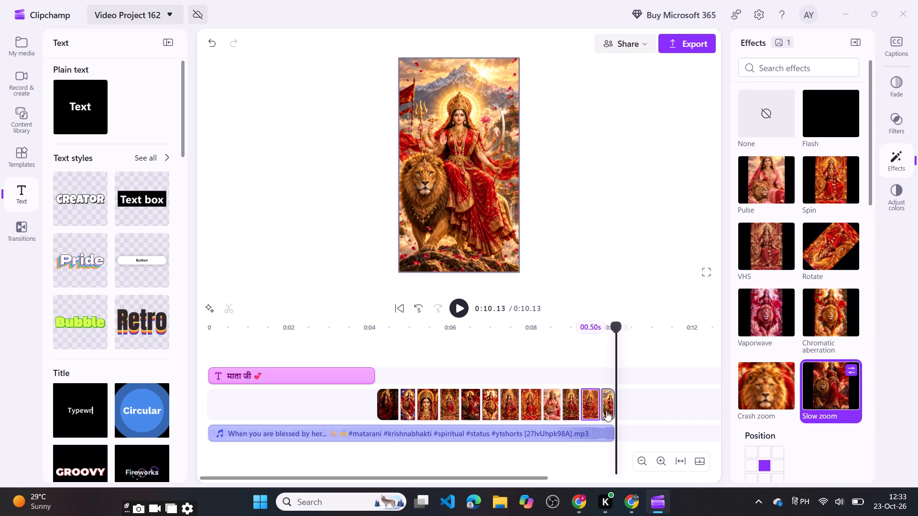
left_click(606, 411)
left_click(805, 384)
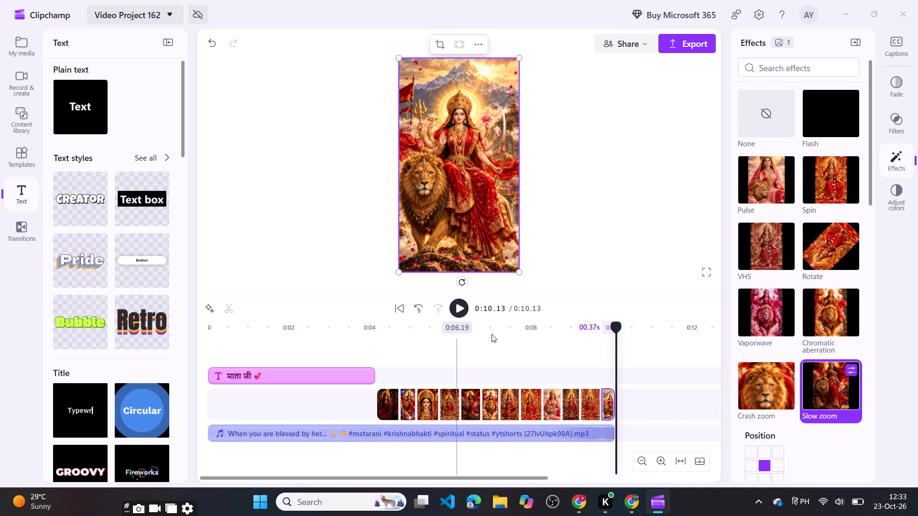
left_click_drag(616, 323, 0, 311)
key("space")
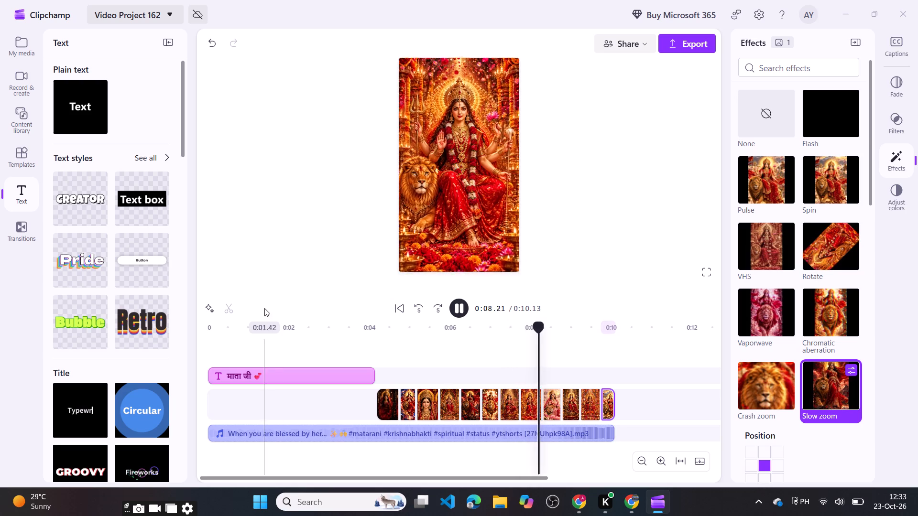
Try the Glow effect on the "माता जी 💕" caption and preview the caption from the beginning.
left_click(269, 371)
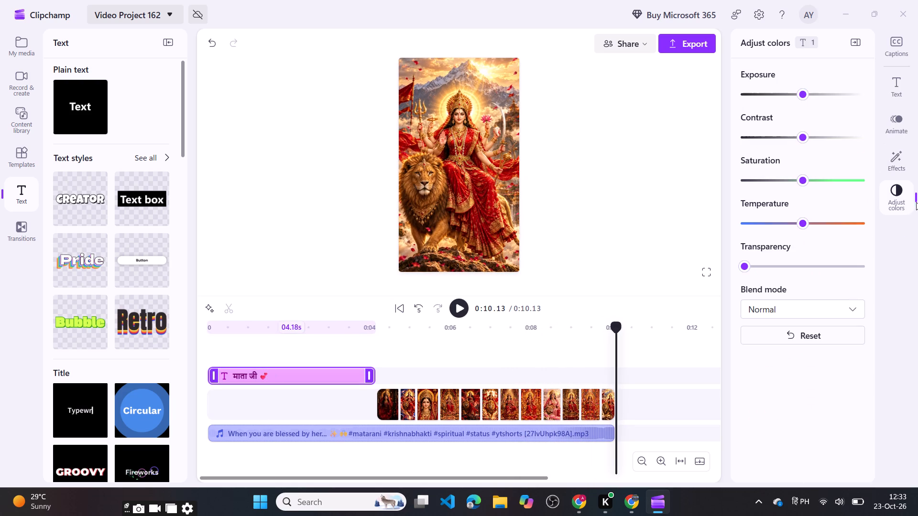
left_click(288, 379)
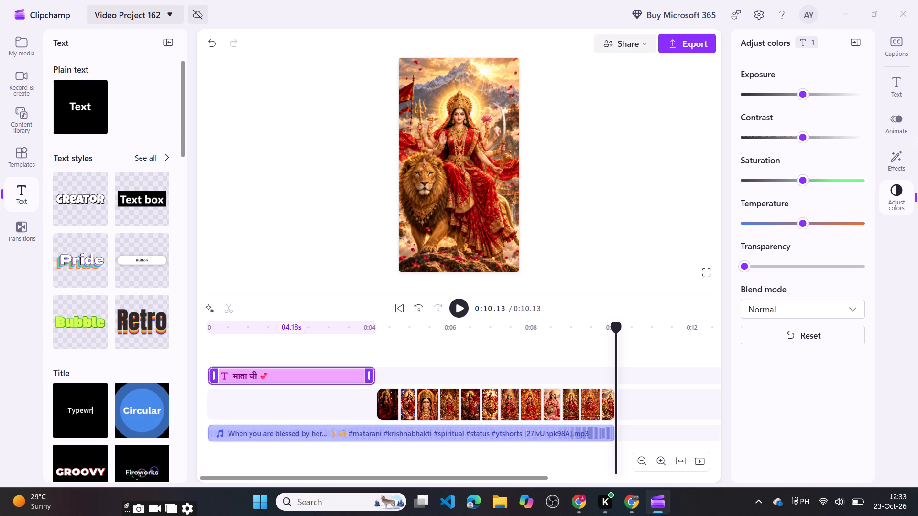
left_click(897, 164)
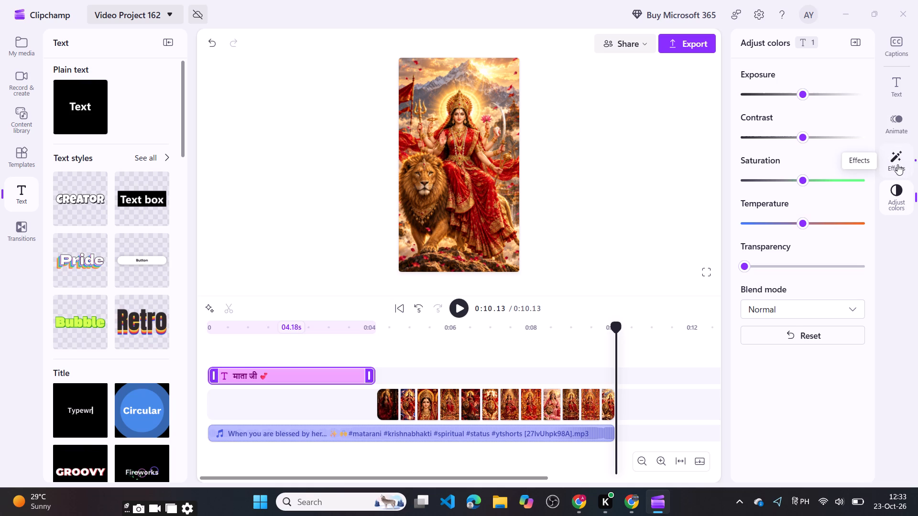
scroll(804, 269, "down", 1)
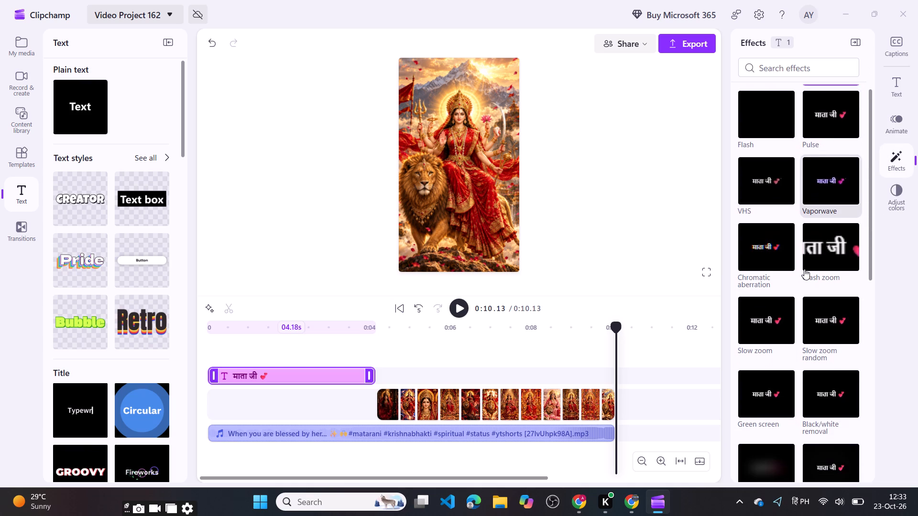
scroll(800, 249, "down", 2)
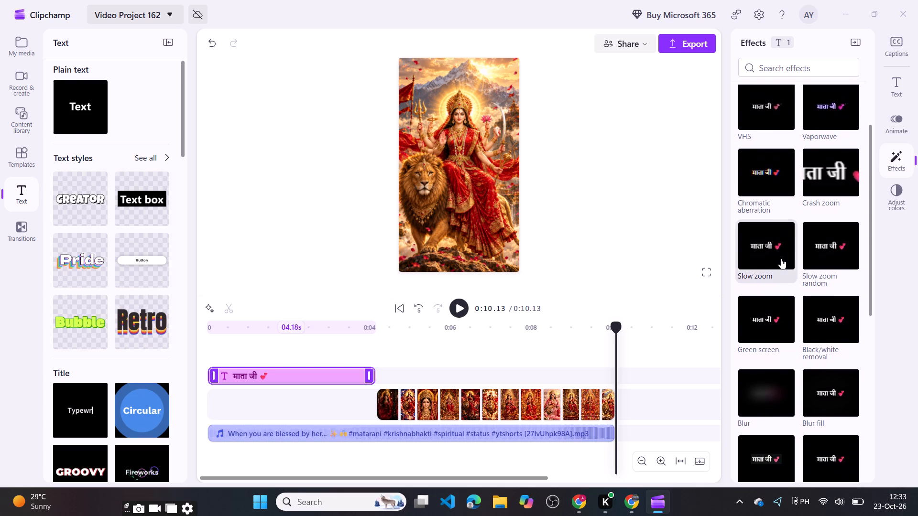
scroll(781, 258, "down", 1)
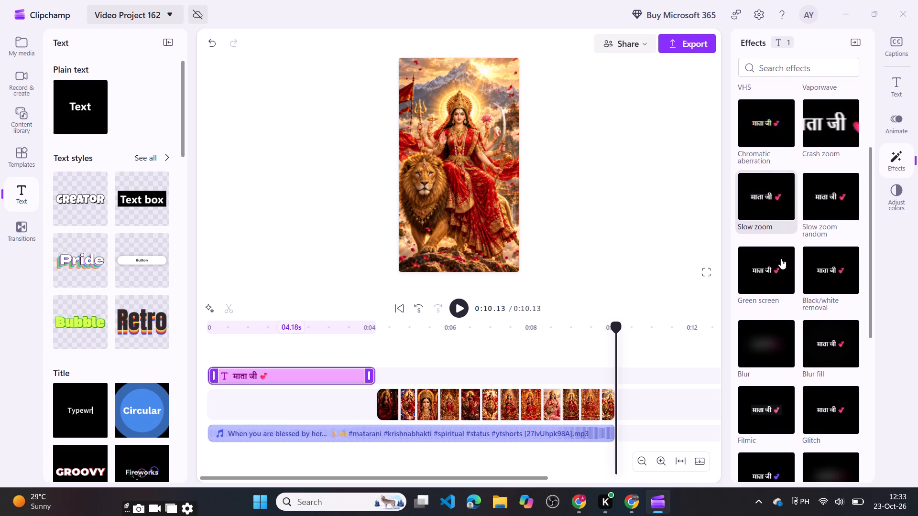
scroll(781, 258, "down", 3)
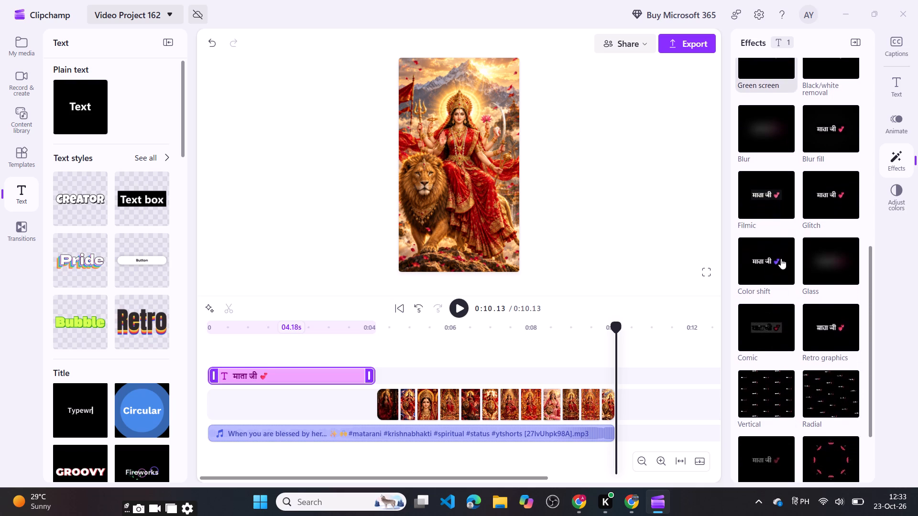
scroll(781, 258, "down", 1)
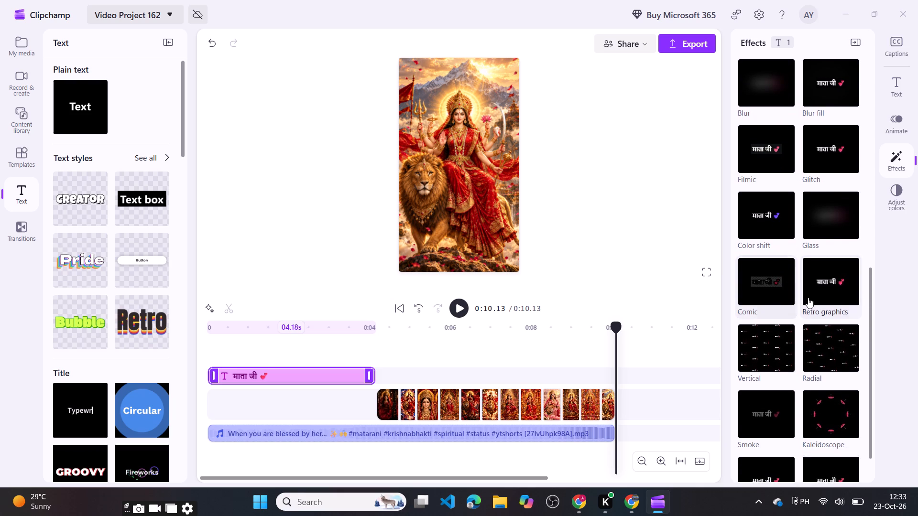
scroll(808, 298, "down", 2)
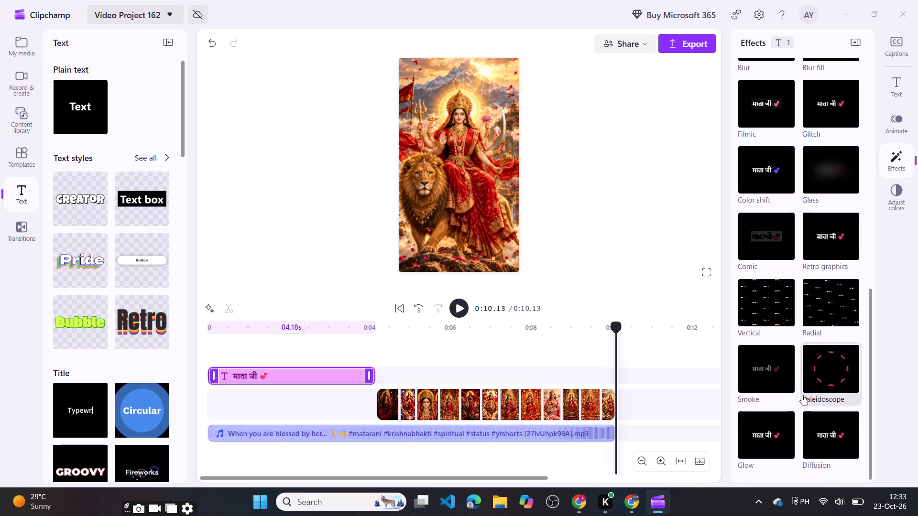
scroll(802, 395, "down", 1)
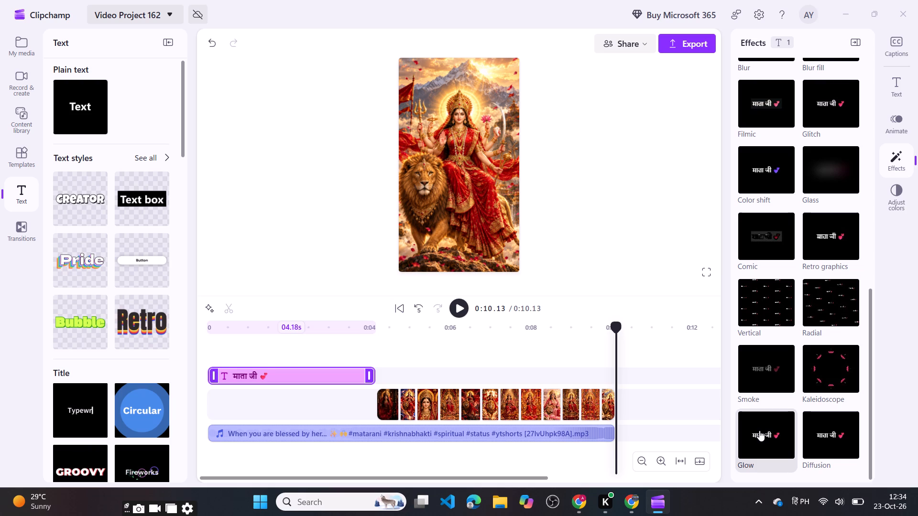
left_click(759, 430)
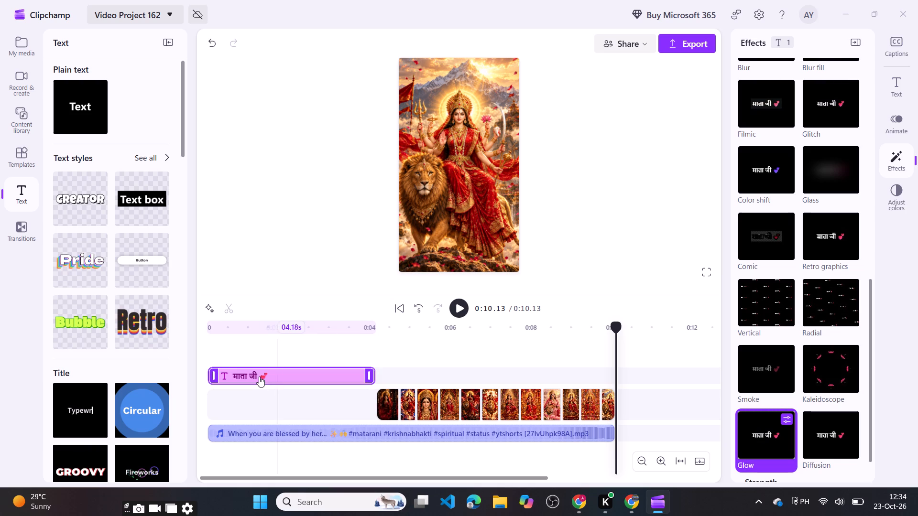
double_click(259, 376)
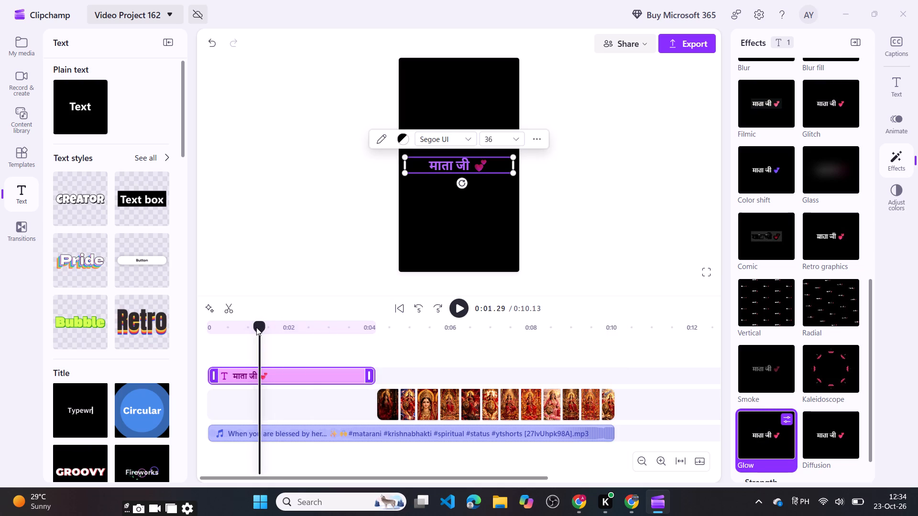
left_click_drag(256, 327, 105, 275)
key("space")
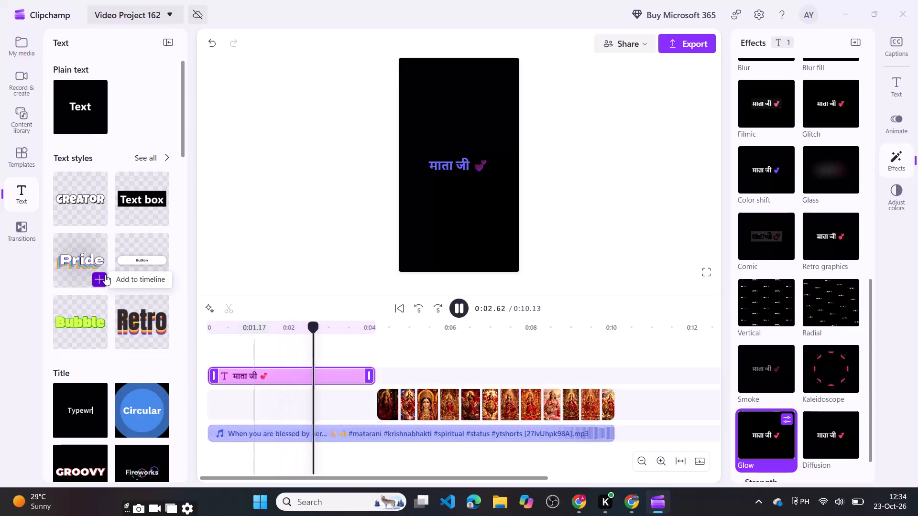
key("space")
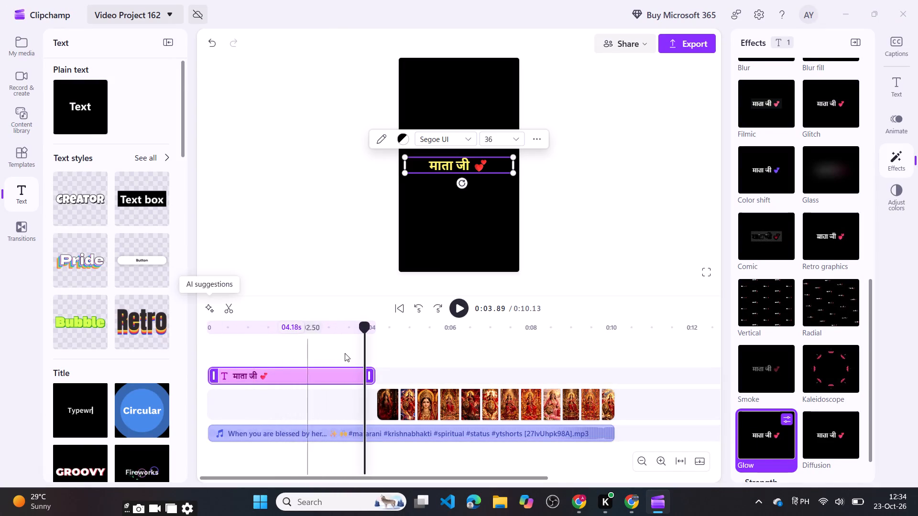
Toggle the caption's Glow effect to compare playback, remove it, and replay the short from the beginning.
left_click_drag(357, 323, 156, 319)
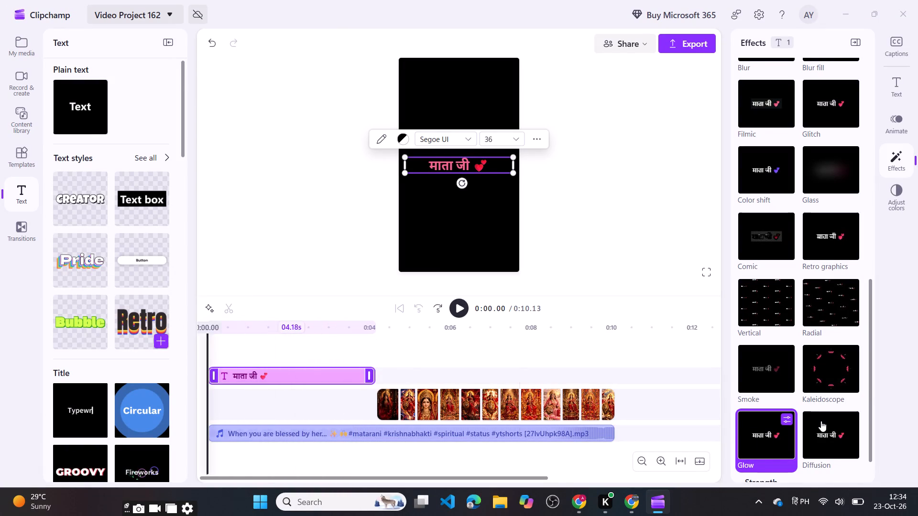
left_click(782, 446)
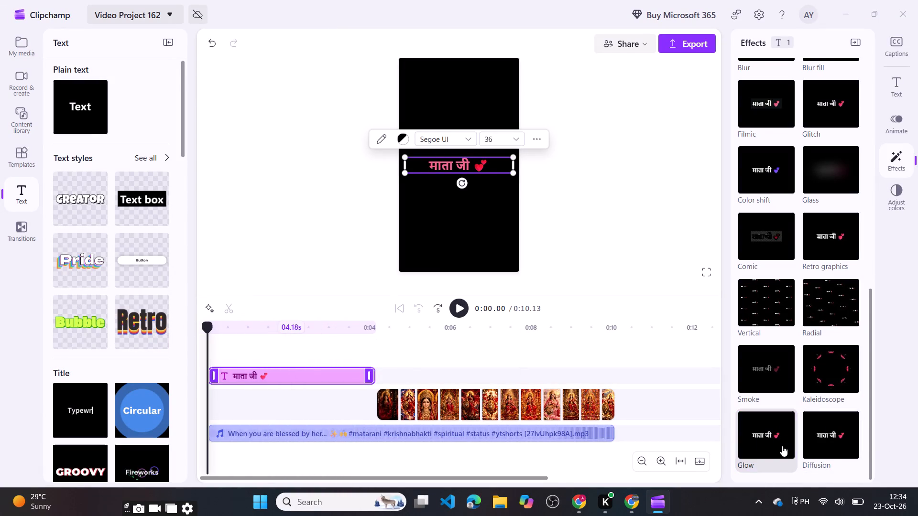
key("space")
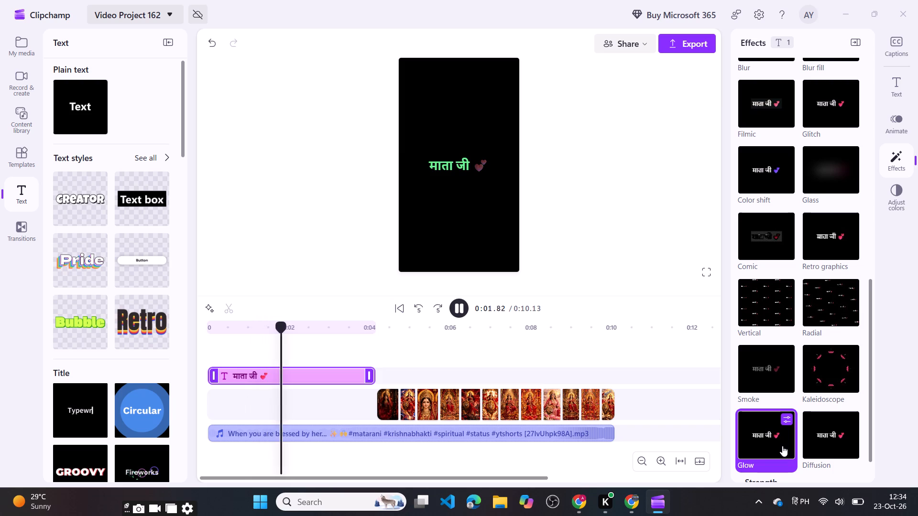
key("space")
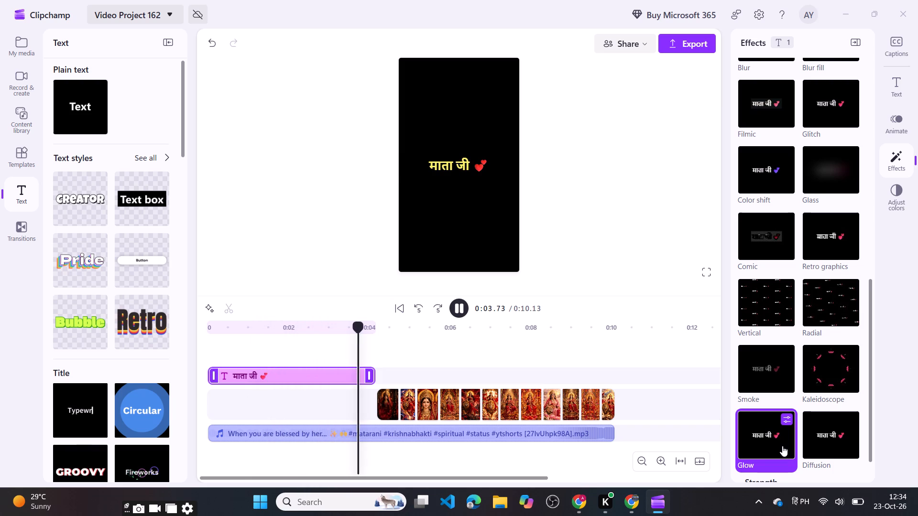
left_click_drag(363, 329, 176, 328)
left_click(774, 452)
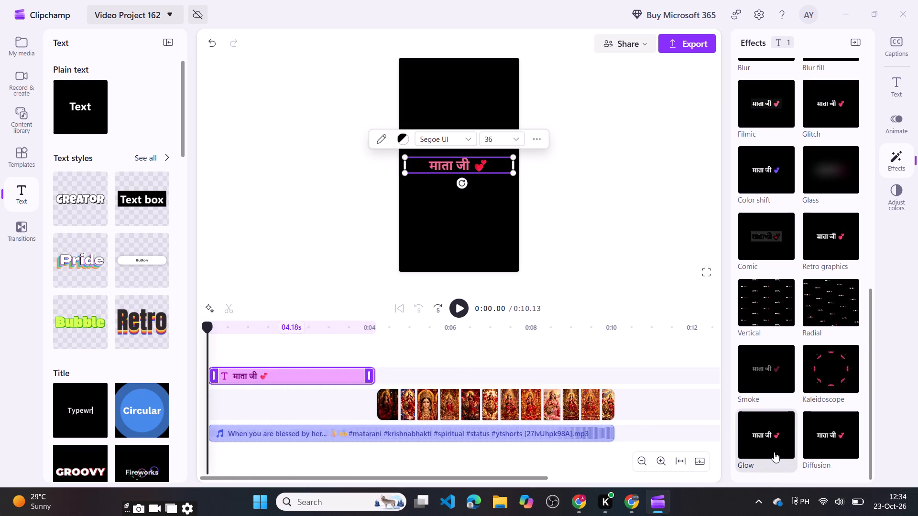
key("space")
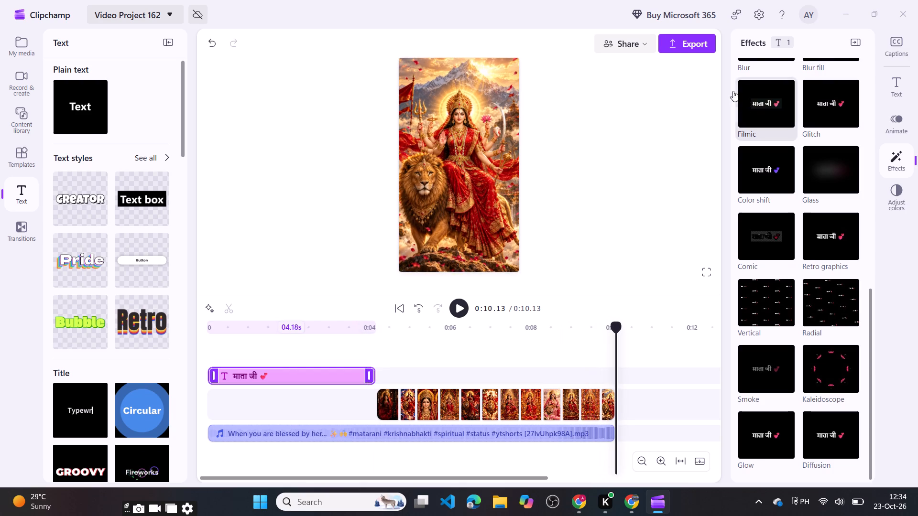
Export the short at 1080p with the file name Maata11.
left_click(678, 43)
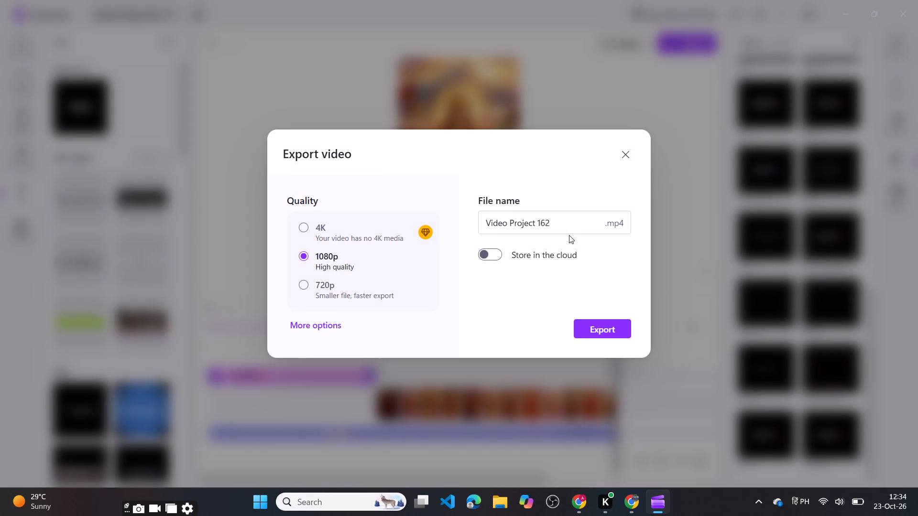
left_click_drag(563, 229, 472, 221)
key("BackSpace")
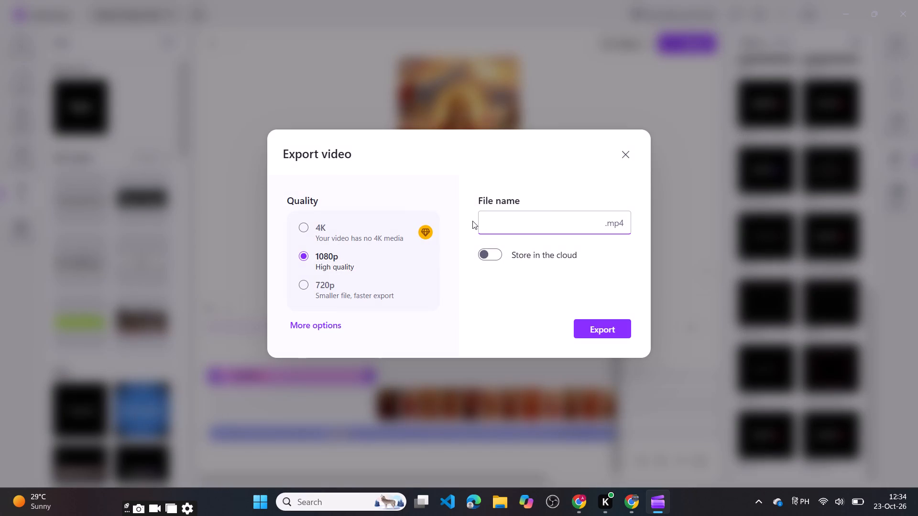
type("Maata")
left_click(508, 256)
left_click(519, 228)
key("BackSpace")
type("11")
left_click(528, 242)
key("BackSpace")
key("super+space")
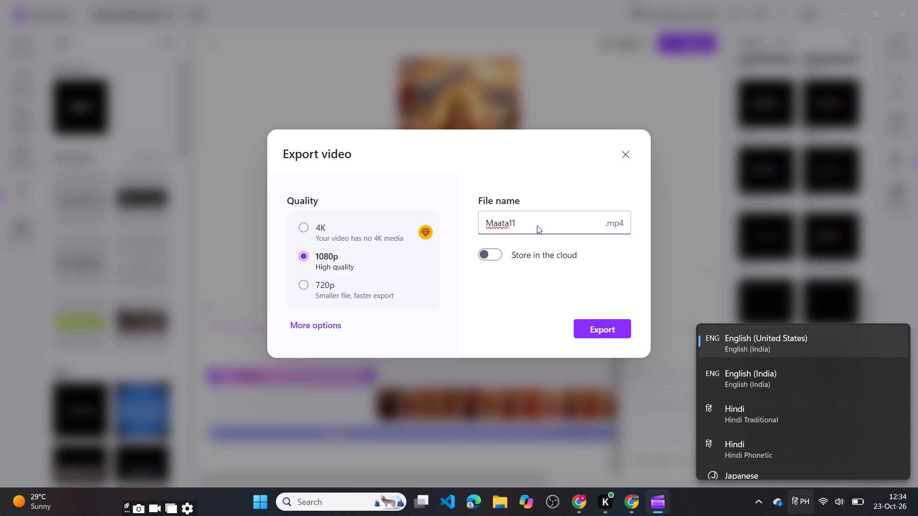
left_click(579, 322)
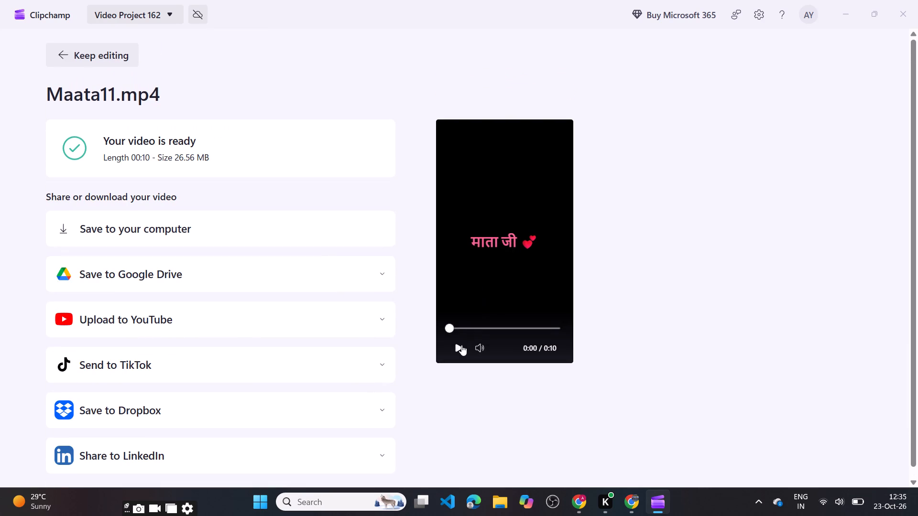